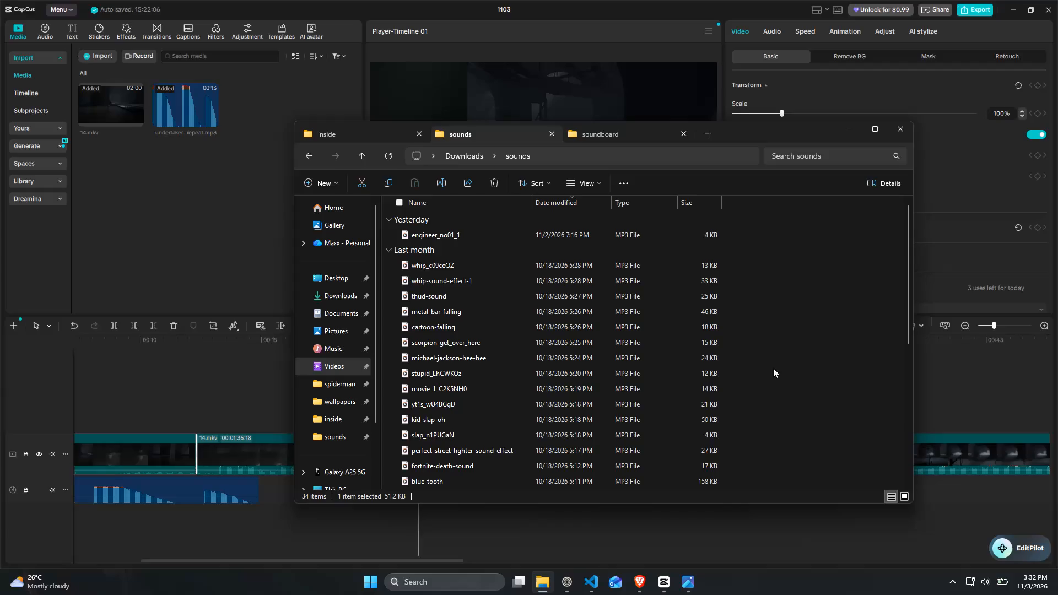
# Switch to CapCut and briefly play the 14.mkv footage from the current playhead position at about 21 seconds.
pyautogui.click(851, 130)
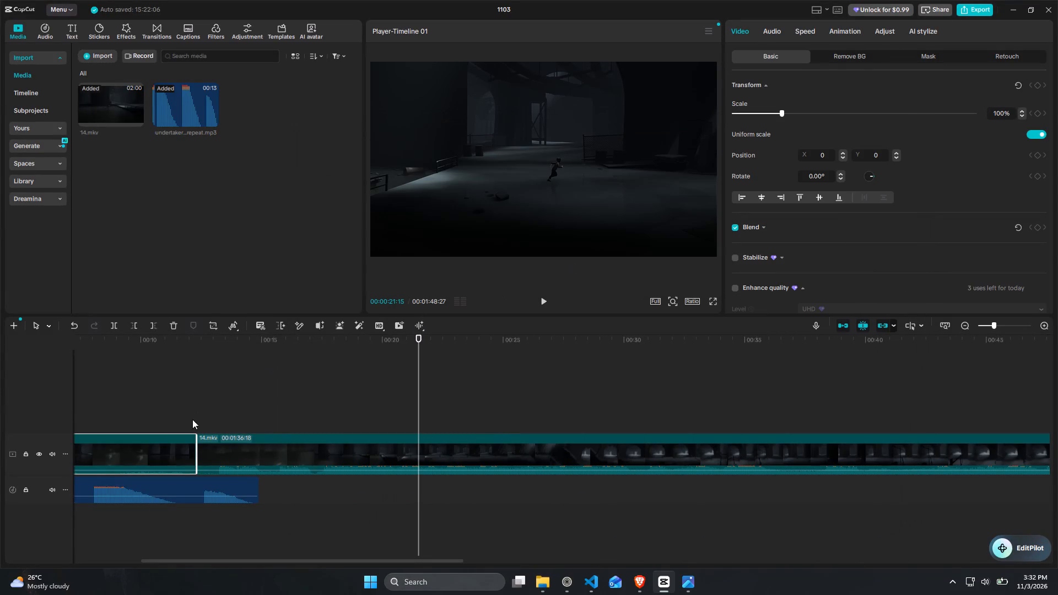
pyautogui.press('space')
pyautogui.press('space')
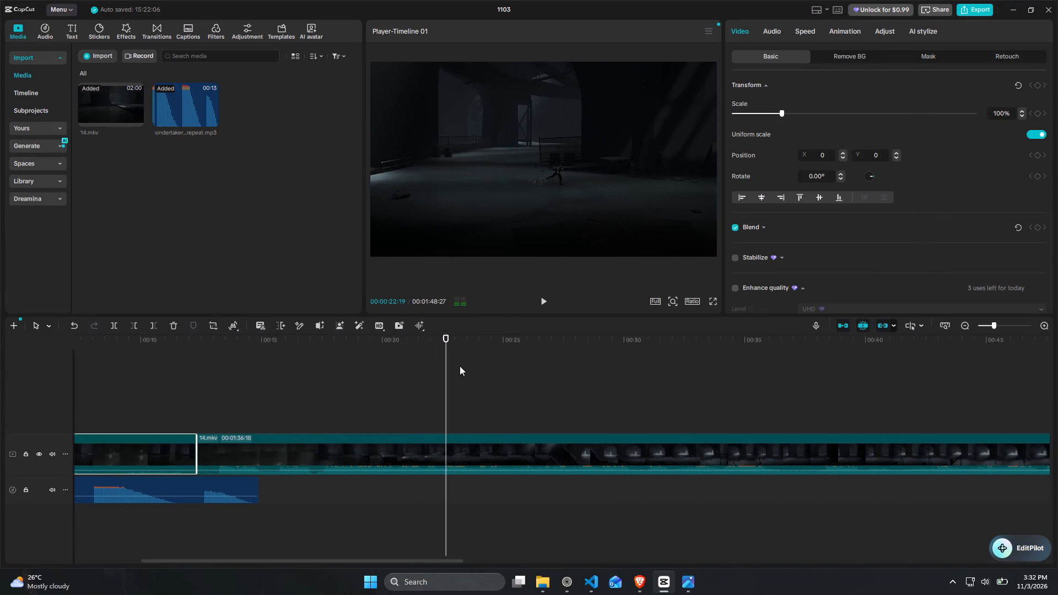
# Return to the sounds folder in File Explorer and audition sin-senal, happy-day-paris and the Franz Schubert Ellens Gesang III track.
pyautogui.doubleClick(566, 588)
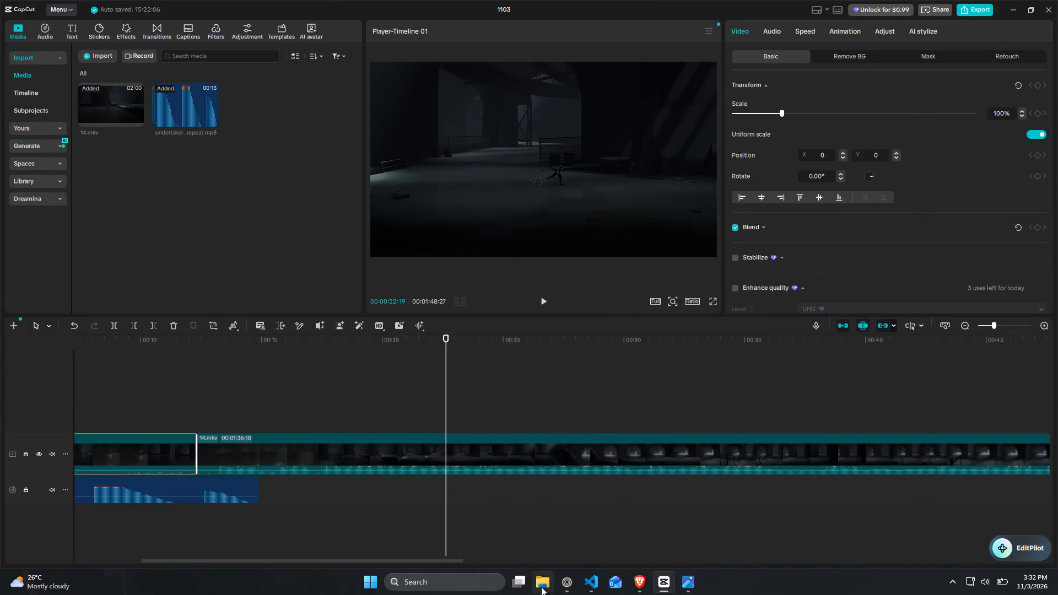
pyautogui.click(542, 587)
pyautogui.scroll(-2, 466, 293)
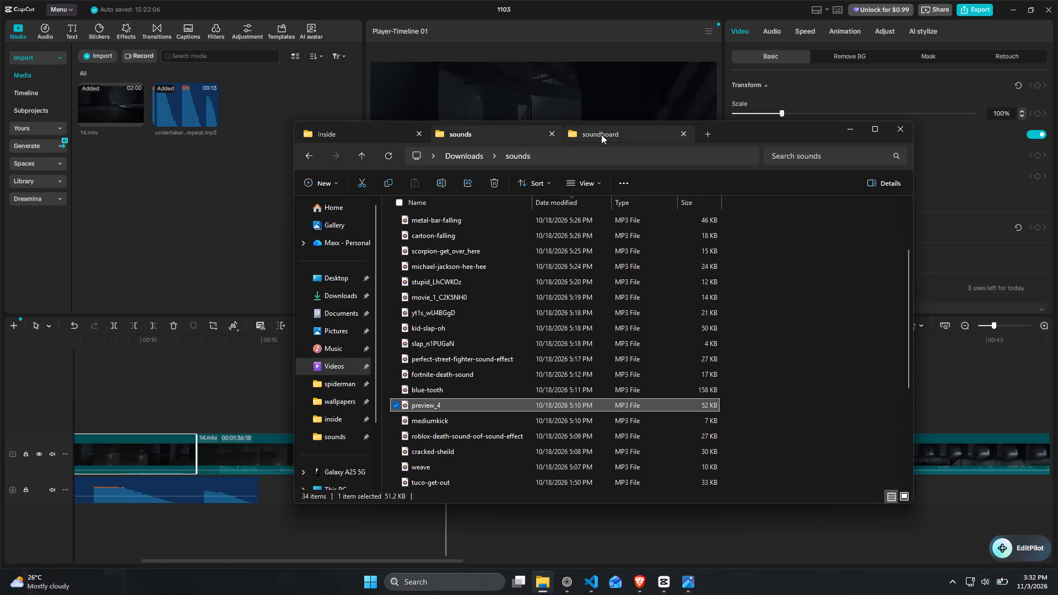
pyautogui.scroll(-1, 469, 315)
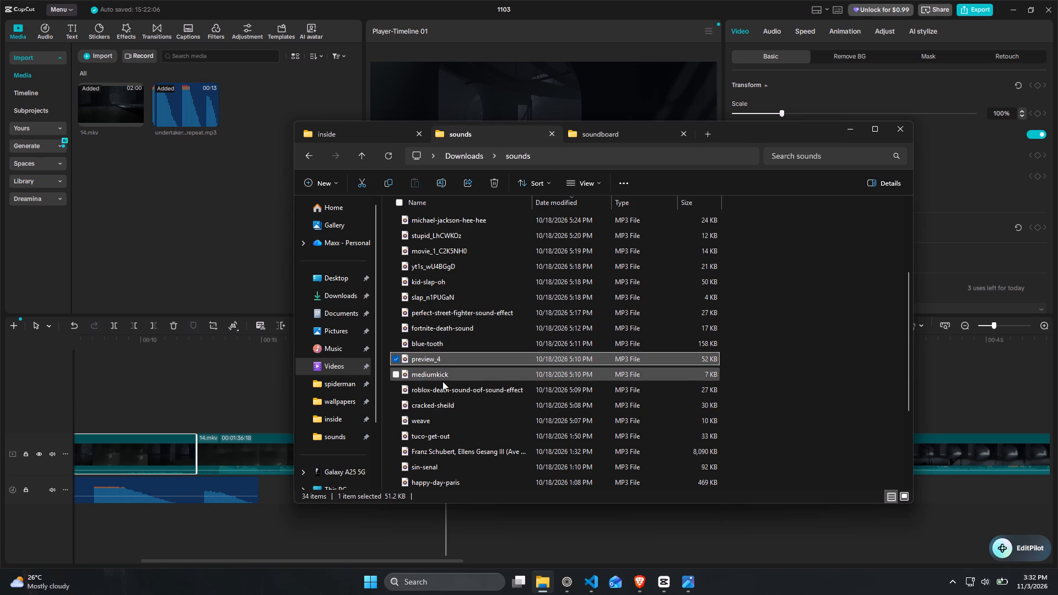
pyautogui.scroll(-1, 448, 413)
pyautogui.doubleClick(449, 424)
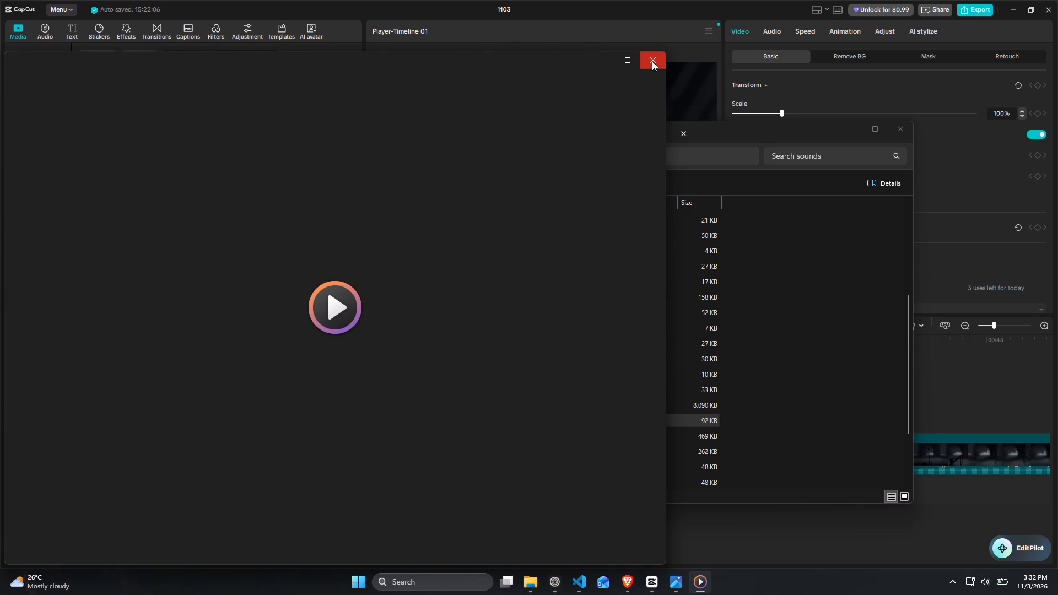
pyautogui.click(652, 61)
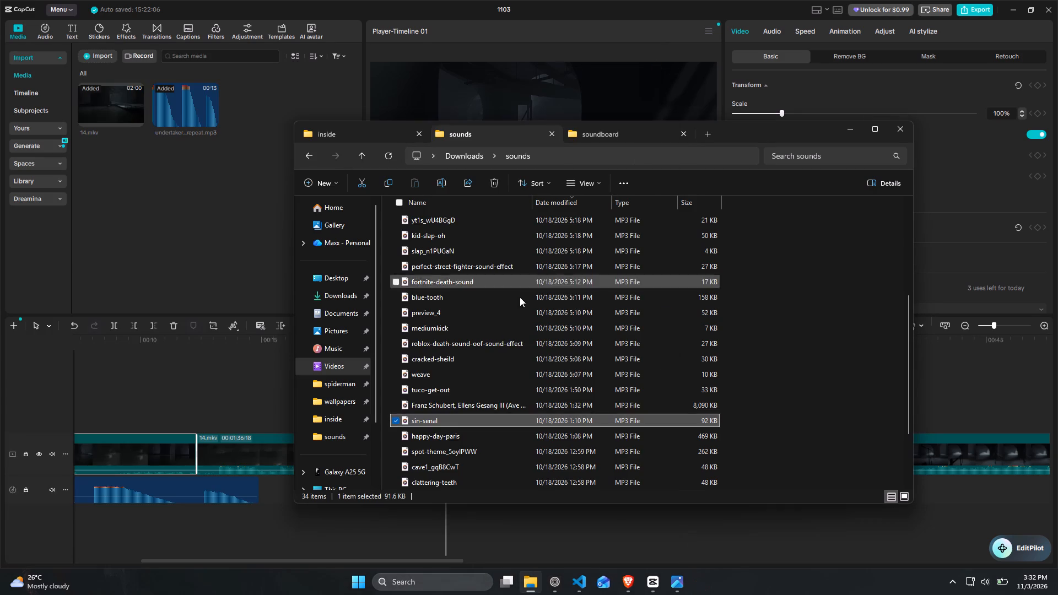
pyautogui.click(448, 436)
pyautogui.click(447, 436)
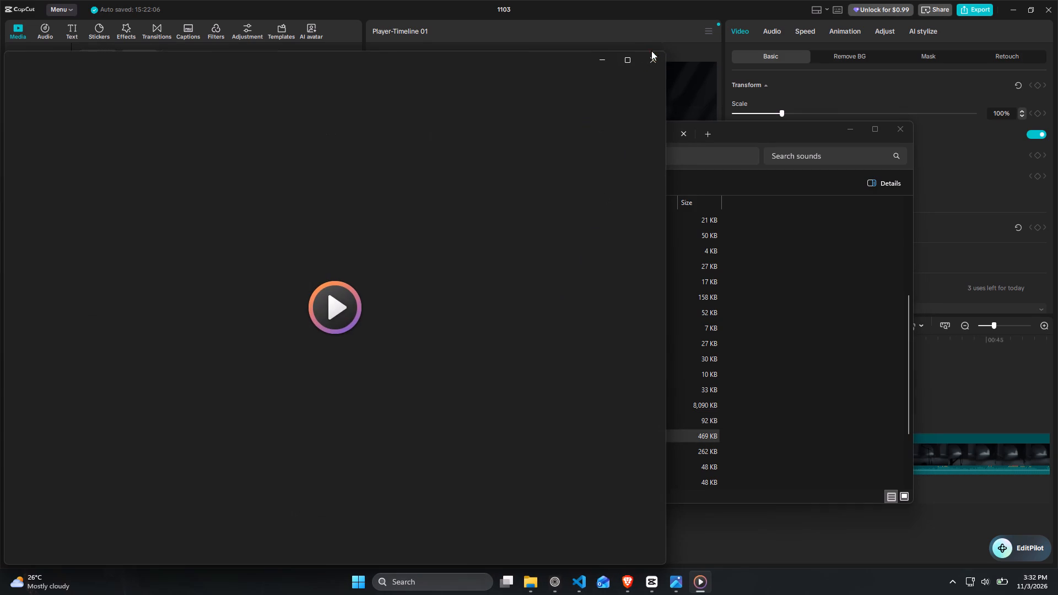
pyautogui.click(651, 59)
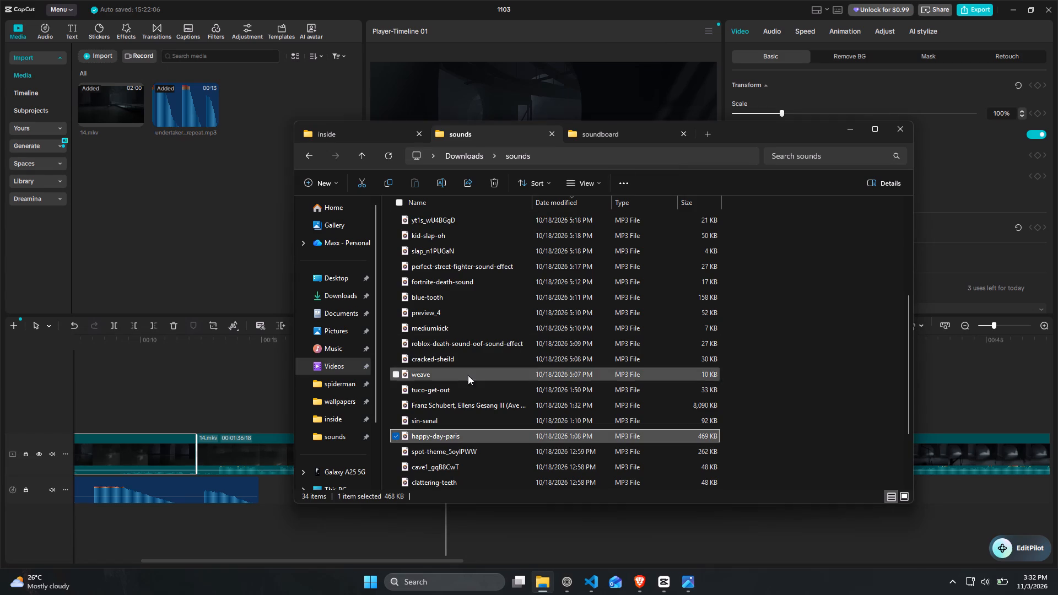
pyautogui.doubleClick(451, 405)
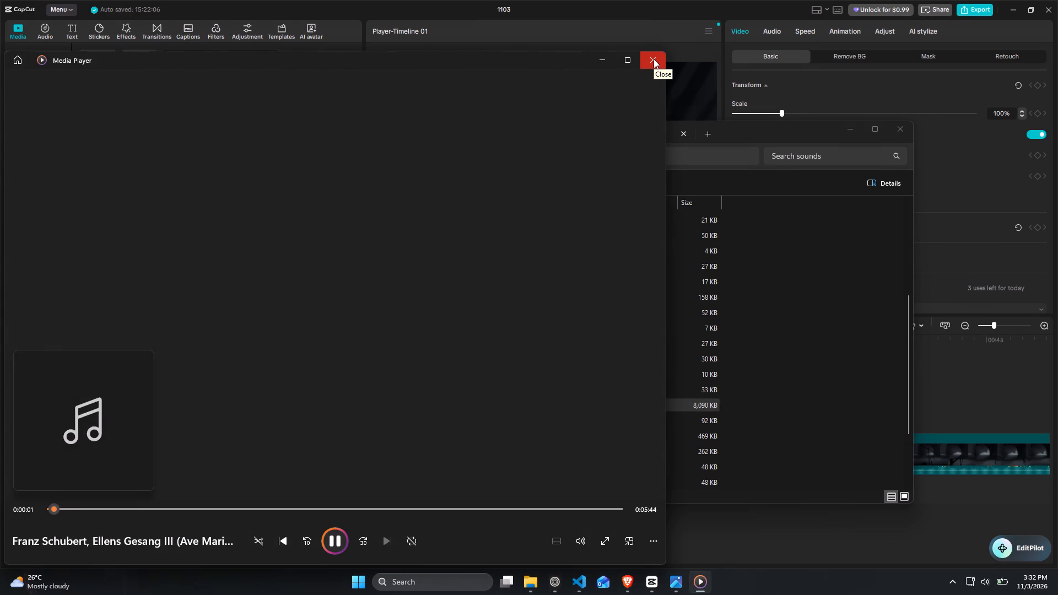
pyautogui.click(654, 59)
pyautogui.scroll(-2, 591, 344)
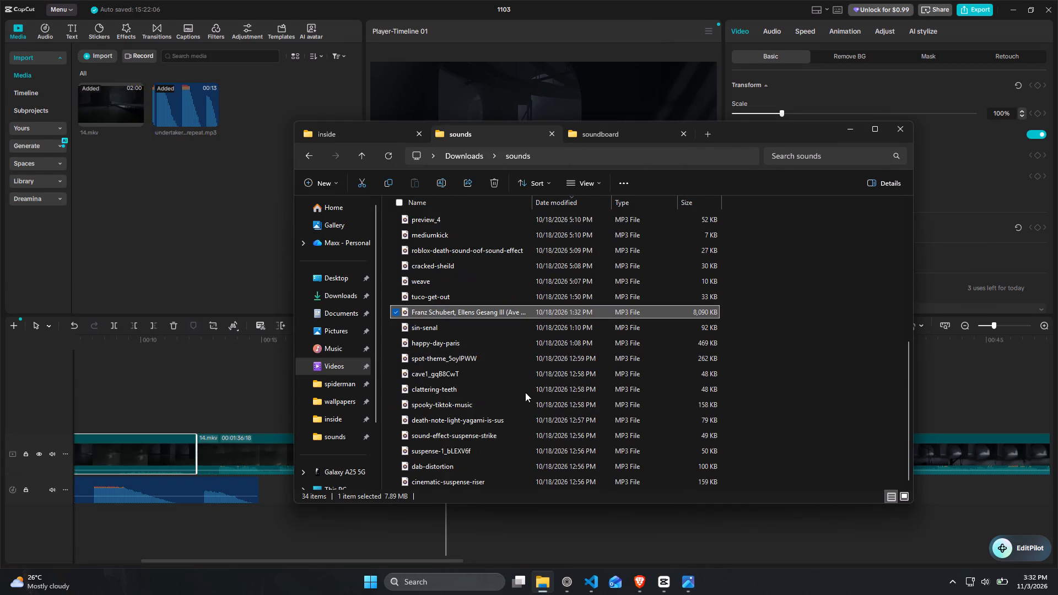
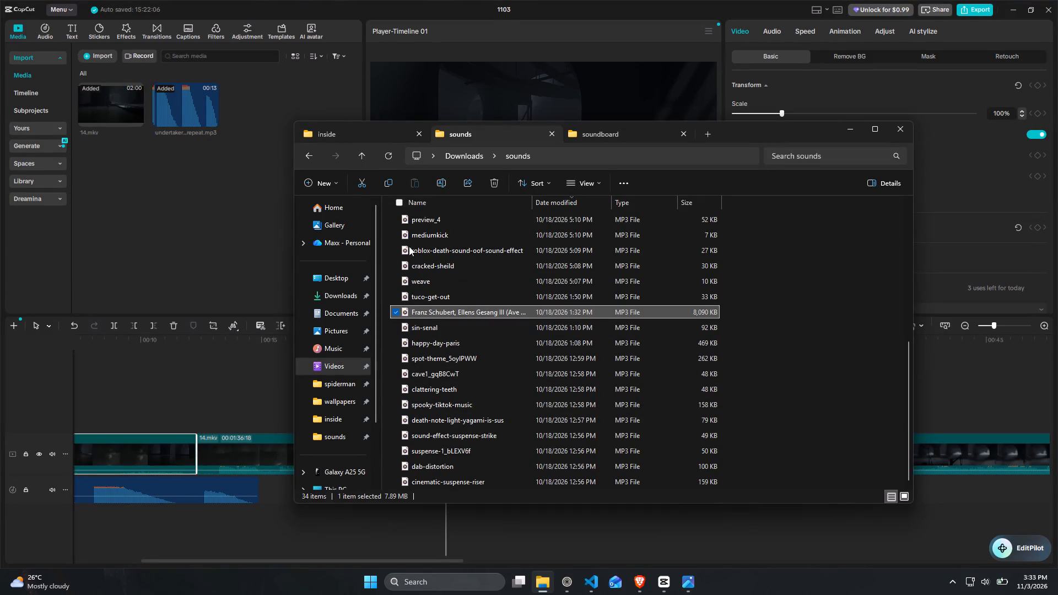
# Audition preview_4, blue-tooth, perfect-street-fighter-sound-effect, slap_n1PUGaN and yt1s_wU4BGgD in the sounds folder, and look through the rest of the list.
pyautogui.doubleClick(436, 218)
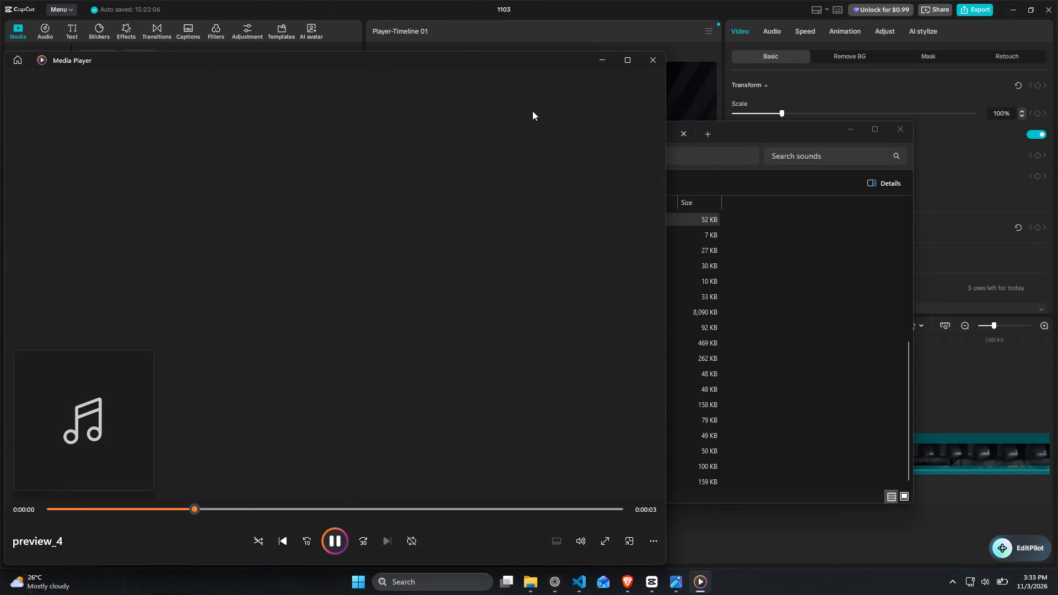
pyautogui.click(662, 66)
pyautogui.scroll(2, 505, 292)
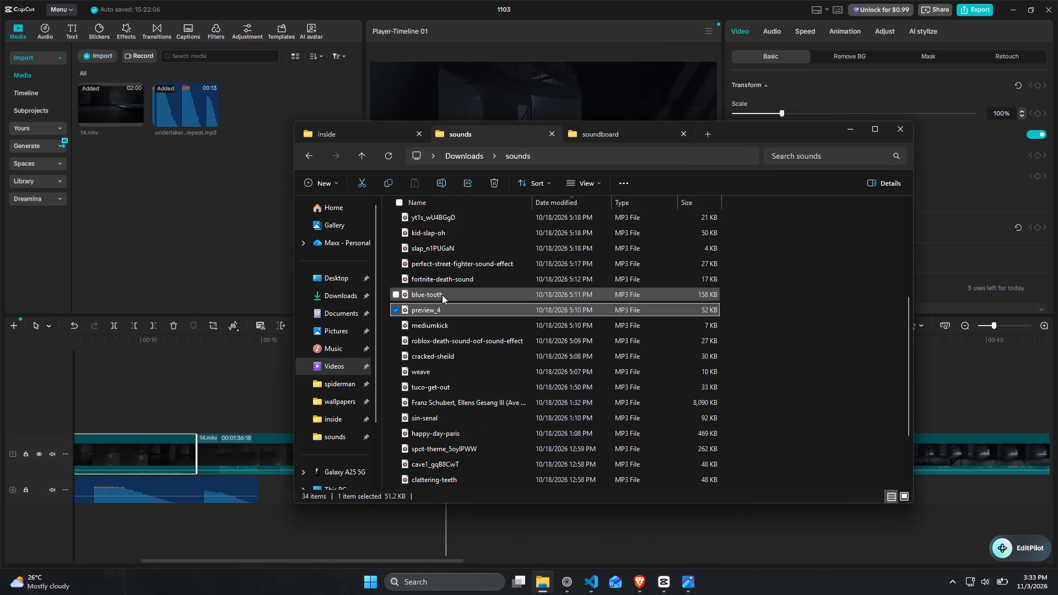
pyautogui.doubleClick(441, 295)
pyautogui.click(647, 59)
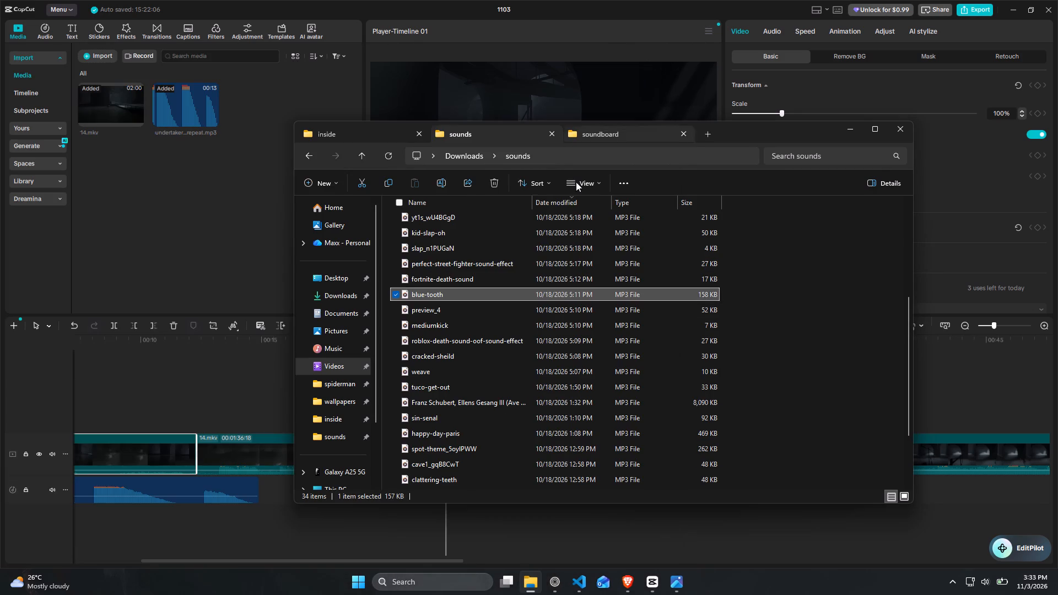
pyautogui.doubleClick(442, 266)
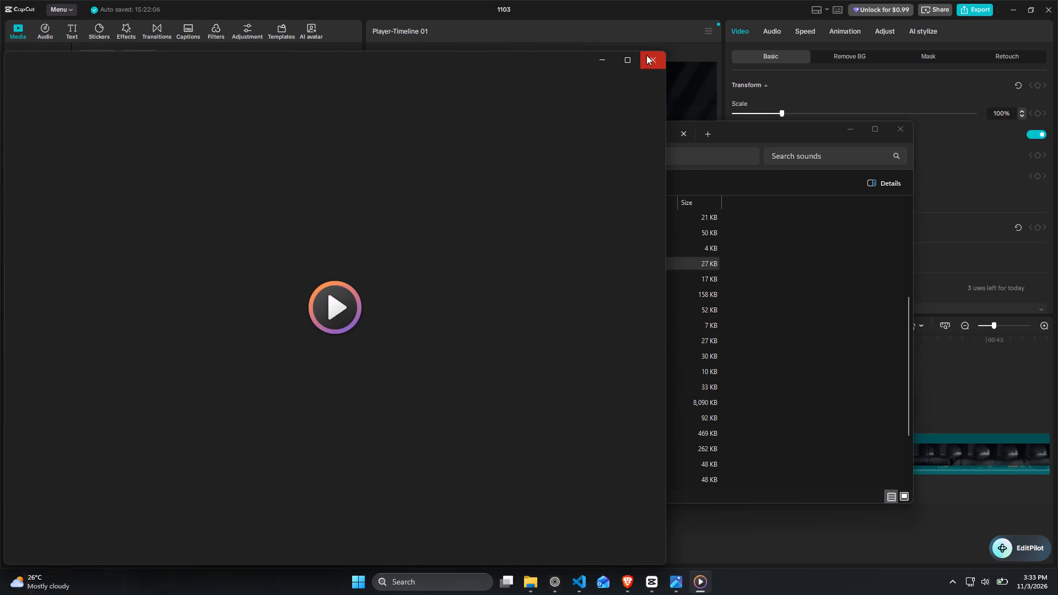
pyautogui.click(655, 62)
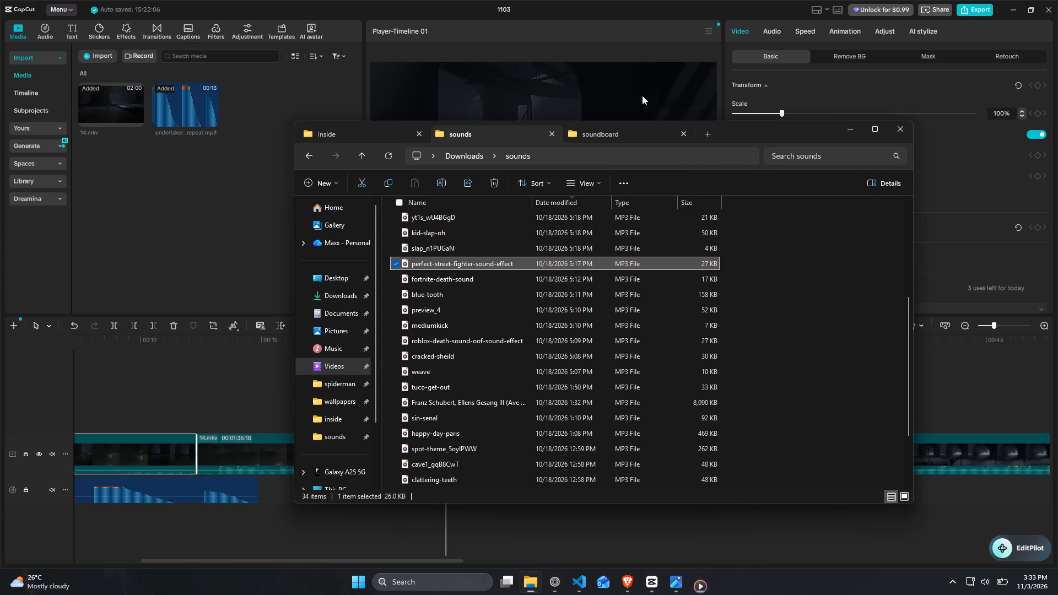
pyautogui.doubleClick(466, 248)
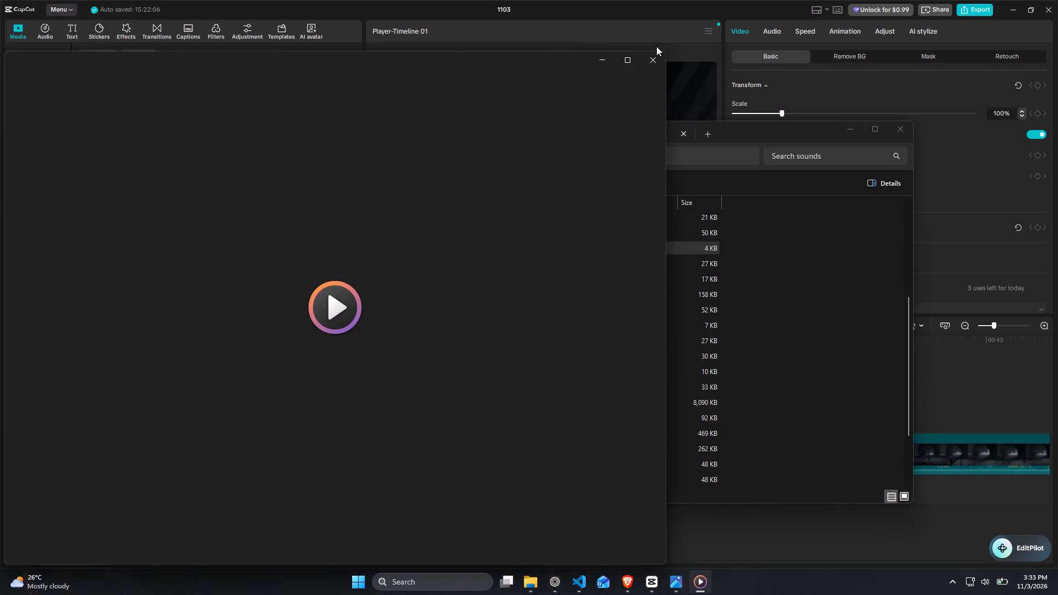
pyautogui.click(651, 62)
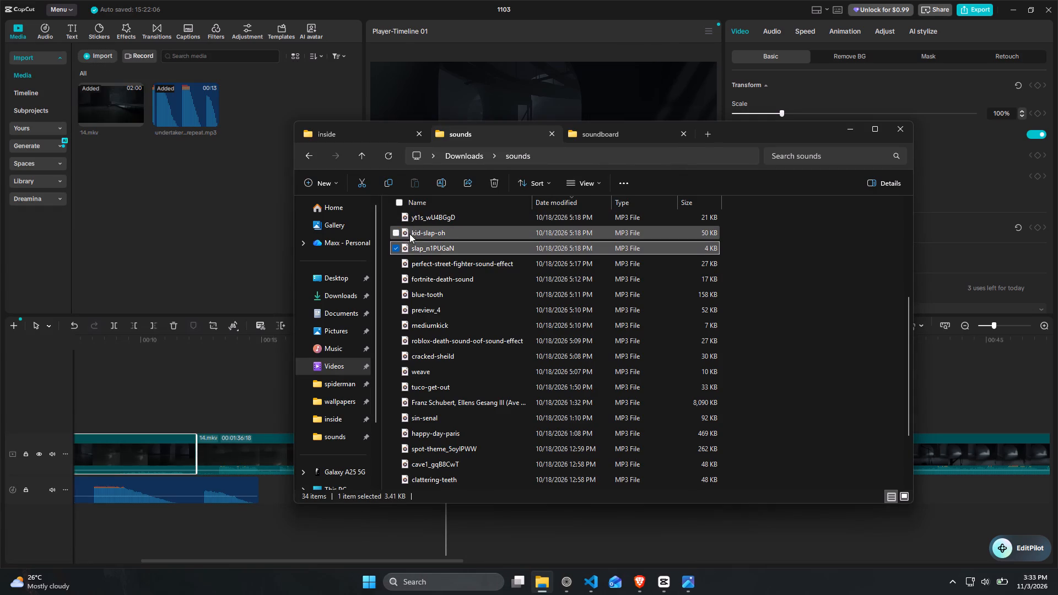
pyautogui.scroll(1, 420, 231)
pyautogui.doubleClick(434, 261)
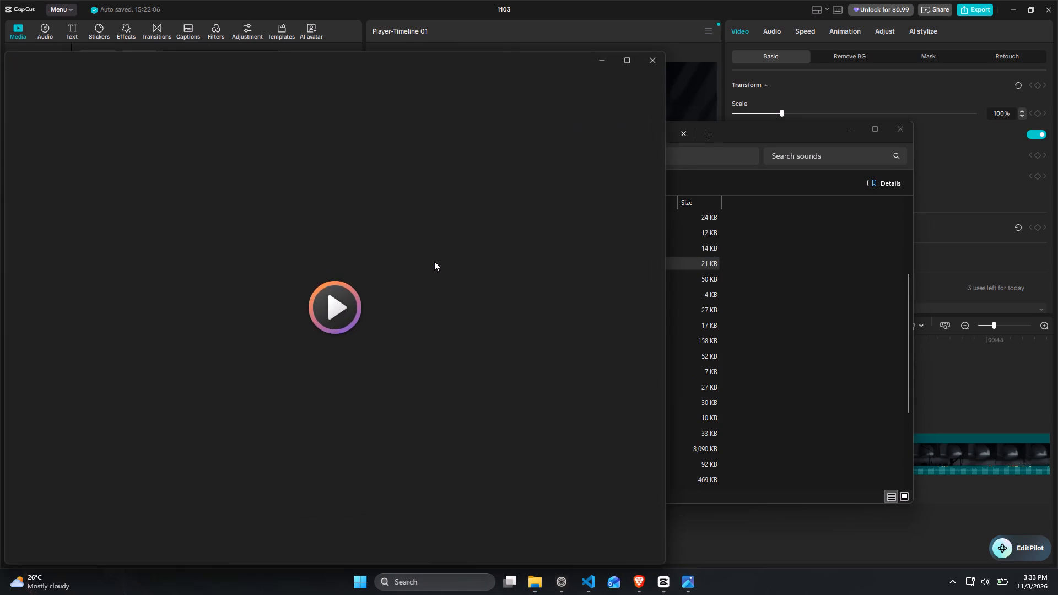
pyautogui.click(651, 64)
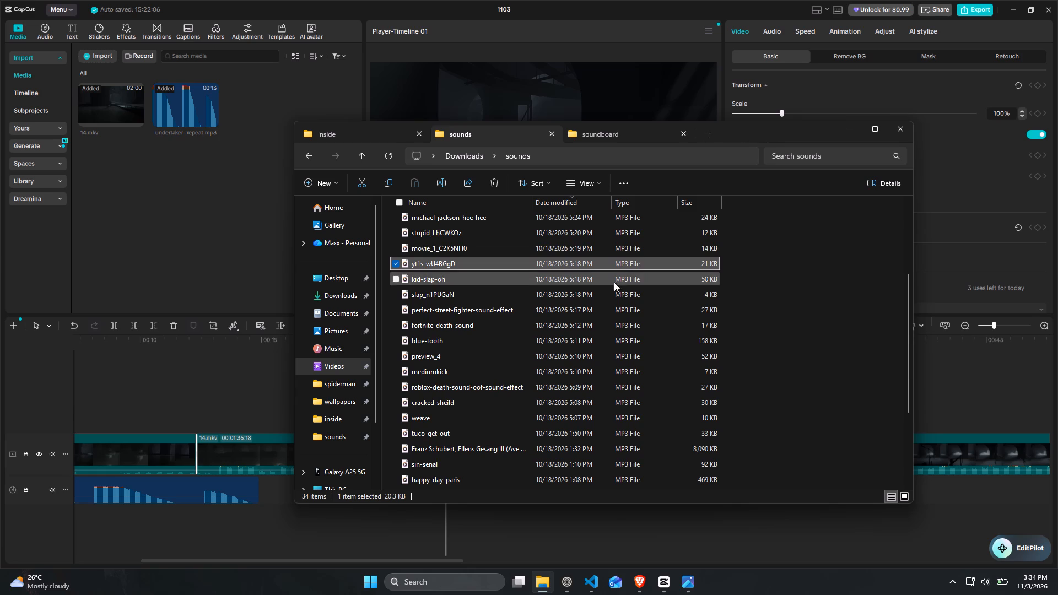
pyautogui.scroll(7, 611, 295)
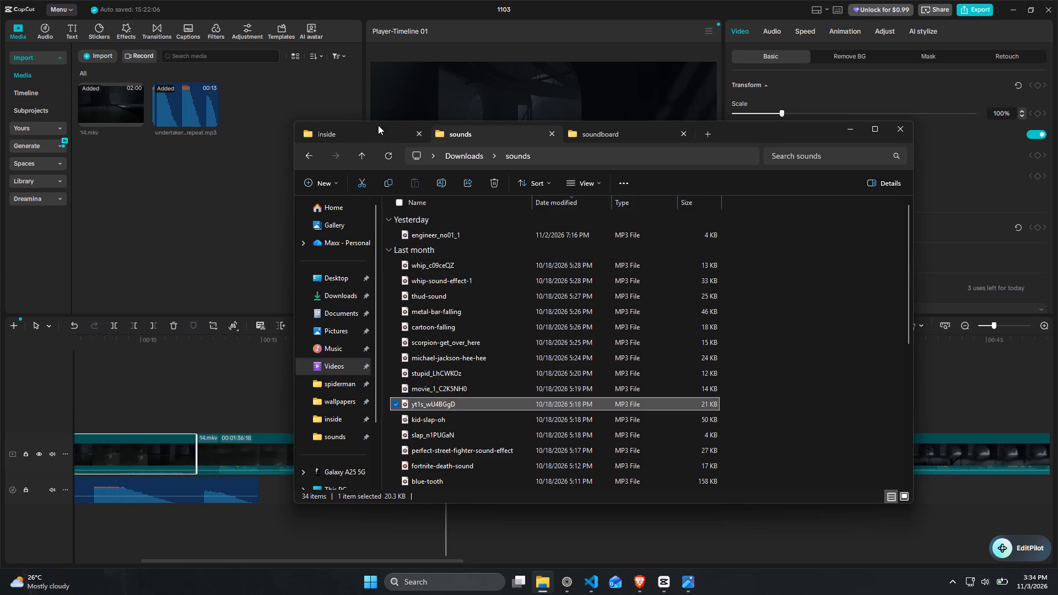
# Check the soundboard folder, go to the main Downloads folder, and audition pepe-el-trompeta and dramatic-horn-dan-suara-terompet-dramatic.
pyautogui.click(365, 130)
pyautogui.click(622, 137)
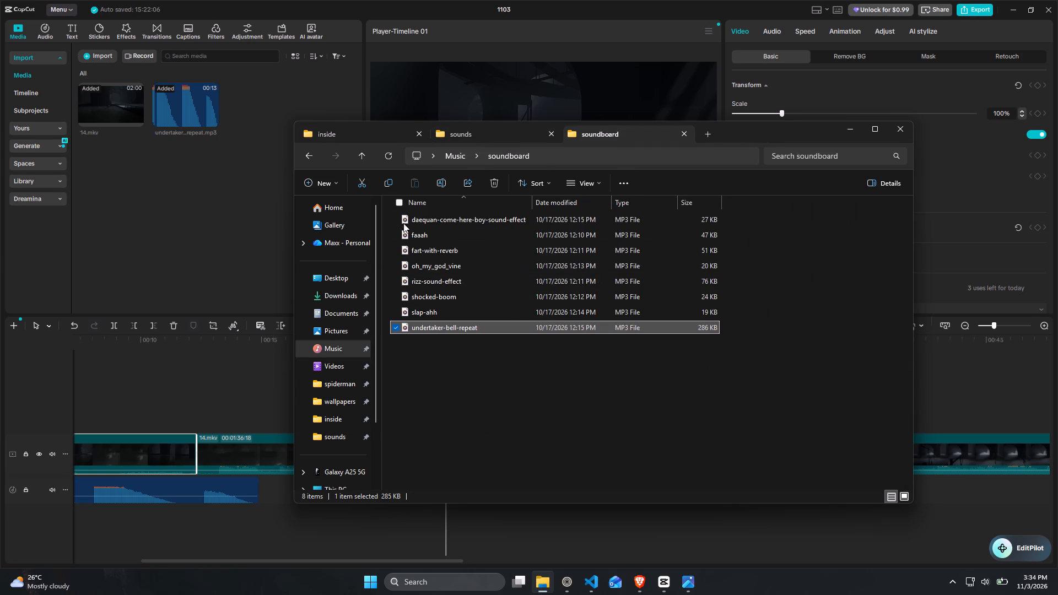
pyautogui.click(305, 152)
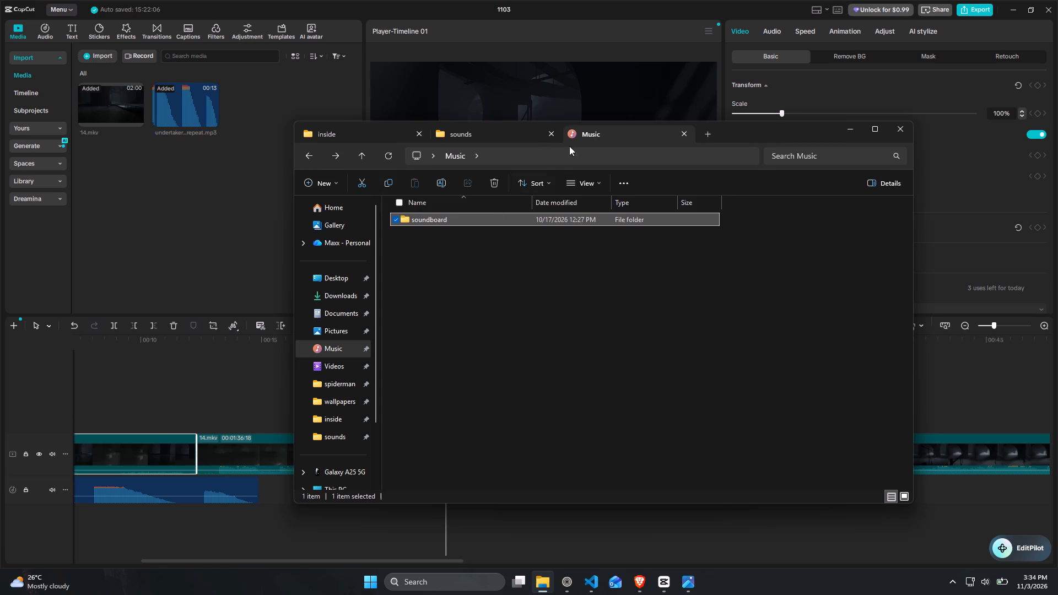
pyautogui.click(347, 301)
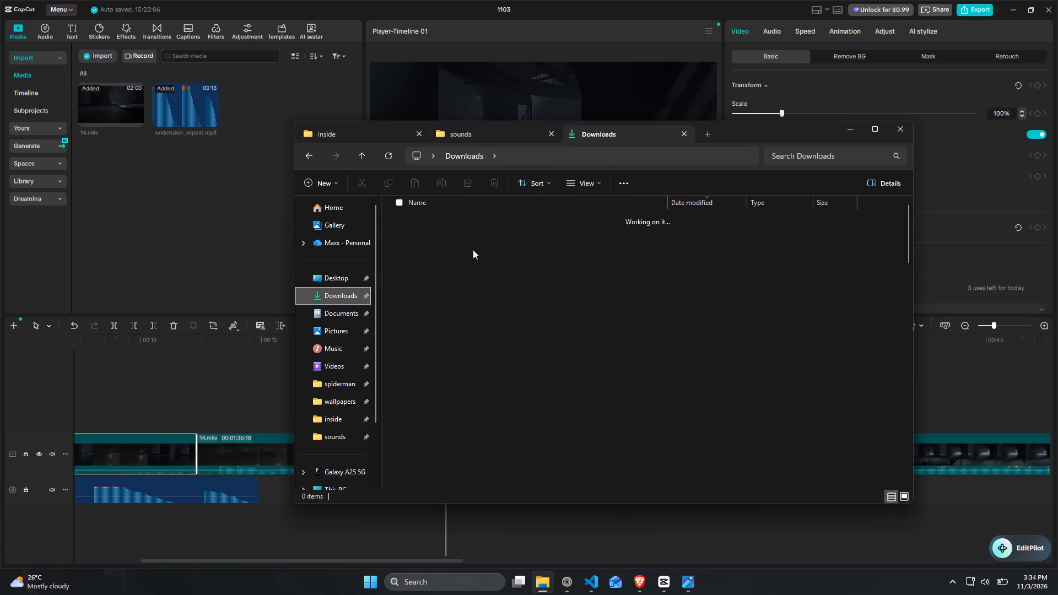
pyautogui.scroll(4, 433, 254)
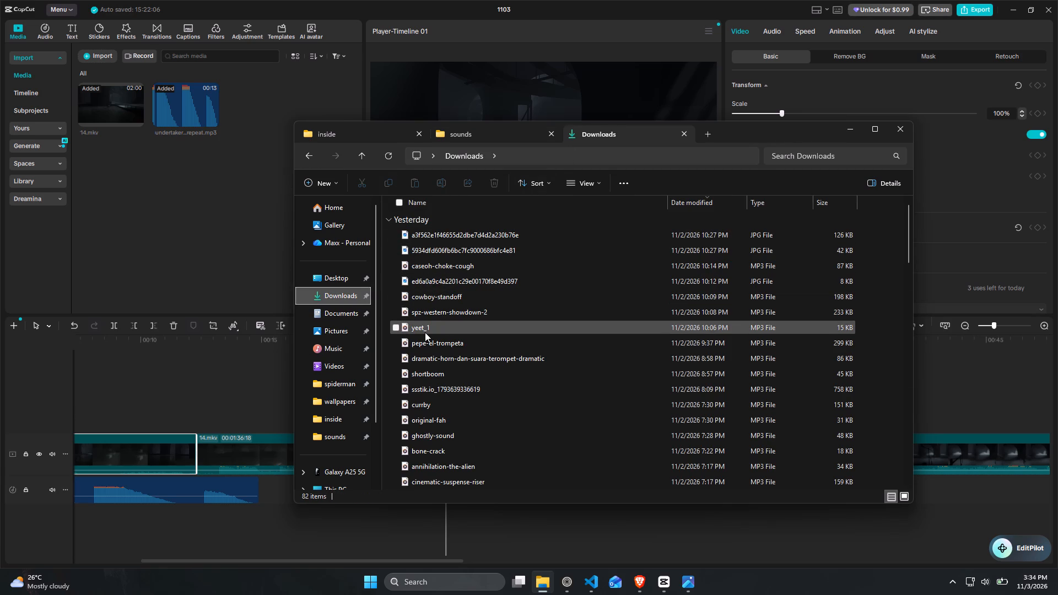
pyautogui.doubleClick(447, 345)
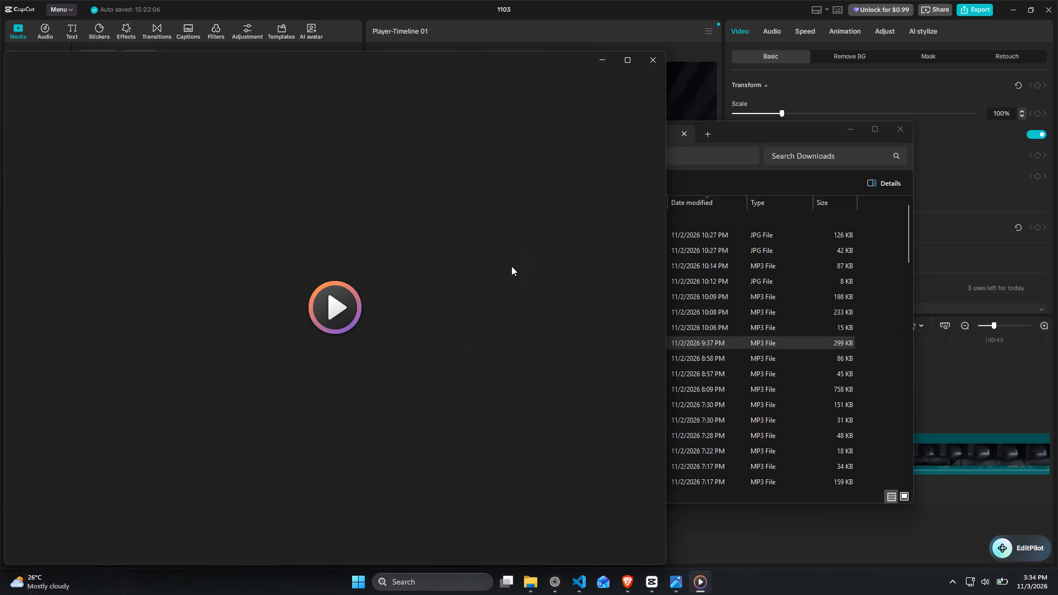
pyautogui.click(649, 58)
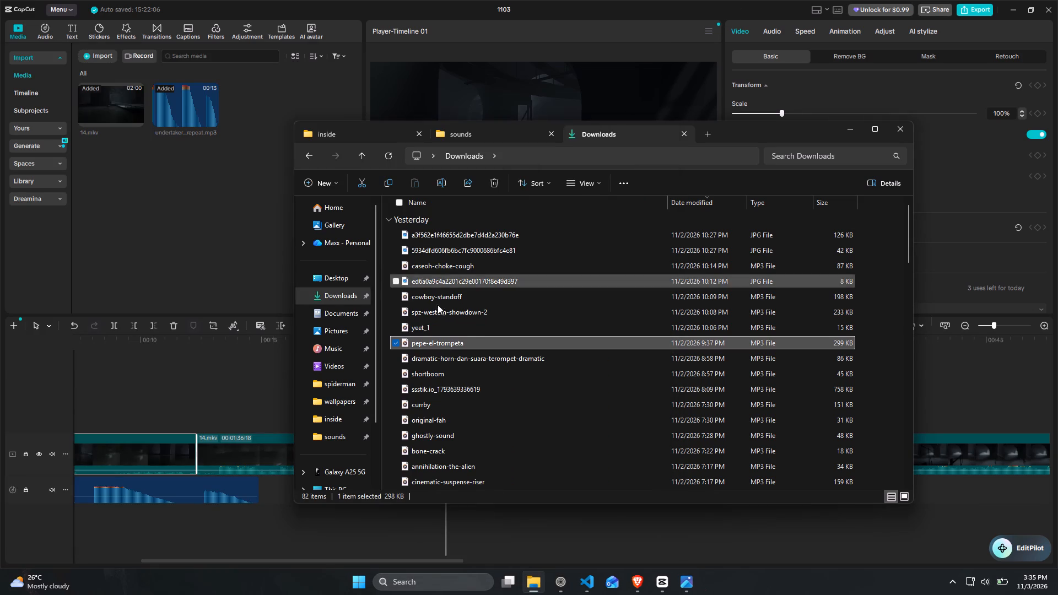
pyautogui.doubleClick(426, 361)
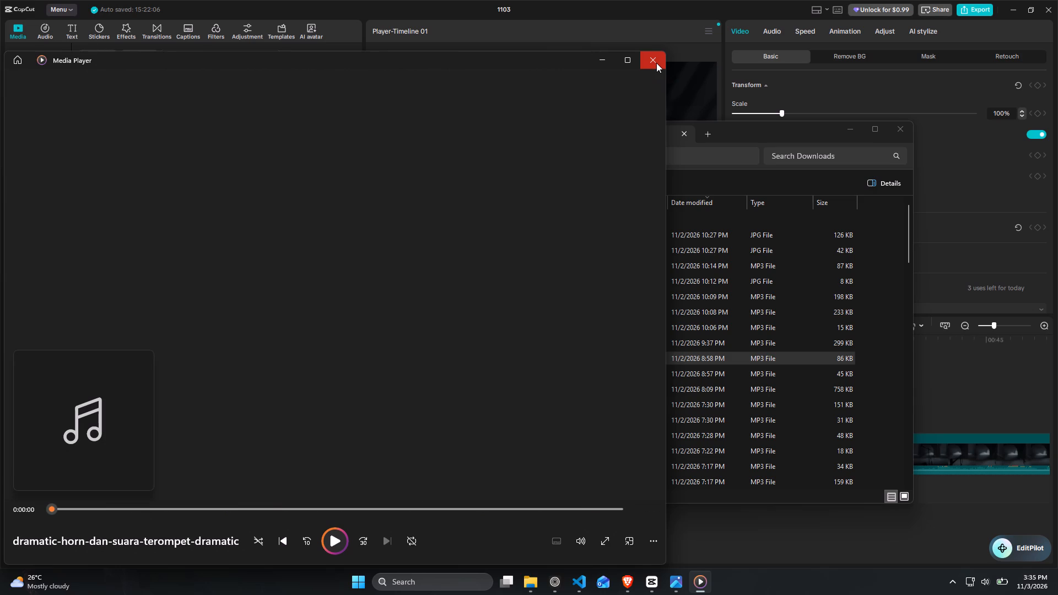
pyautogui.click(656, 63)
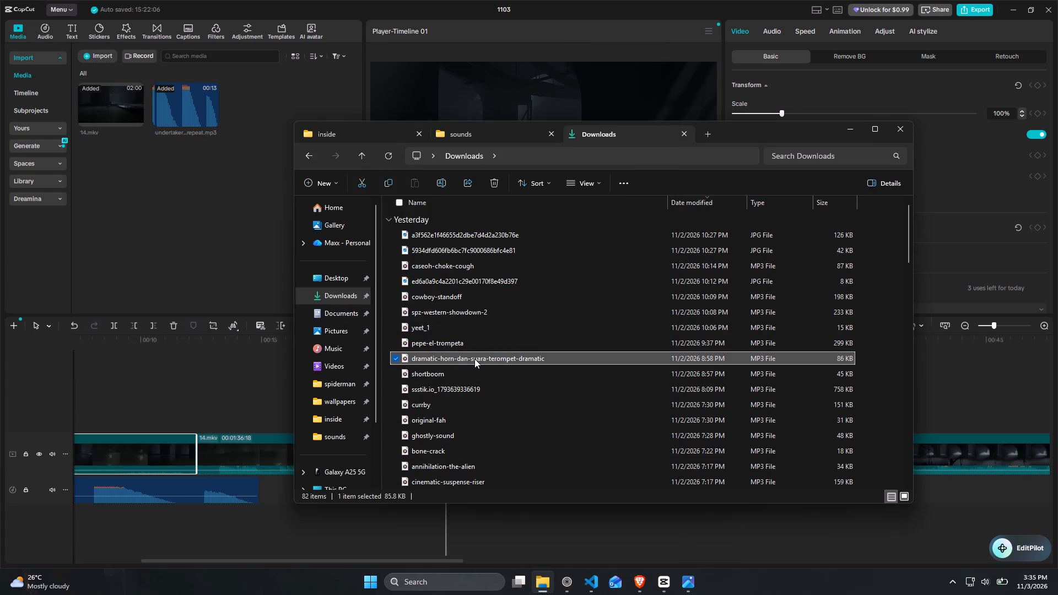
# Import the dramatic-horn-dan-suara-terompet-dramatic MP3 from Downloads into the CapCut project's media.
pyautogui.moveTo(469, 361); pyautogui.dragTo(265, 326)
pyautogui.moveTo(265, 326); pyautogui.dragTo(163, 216)
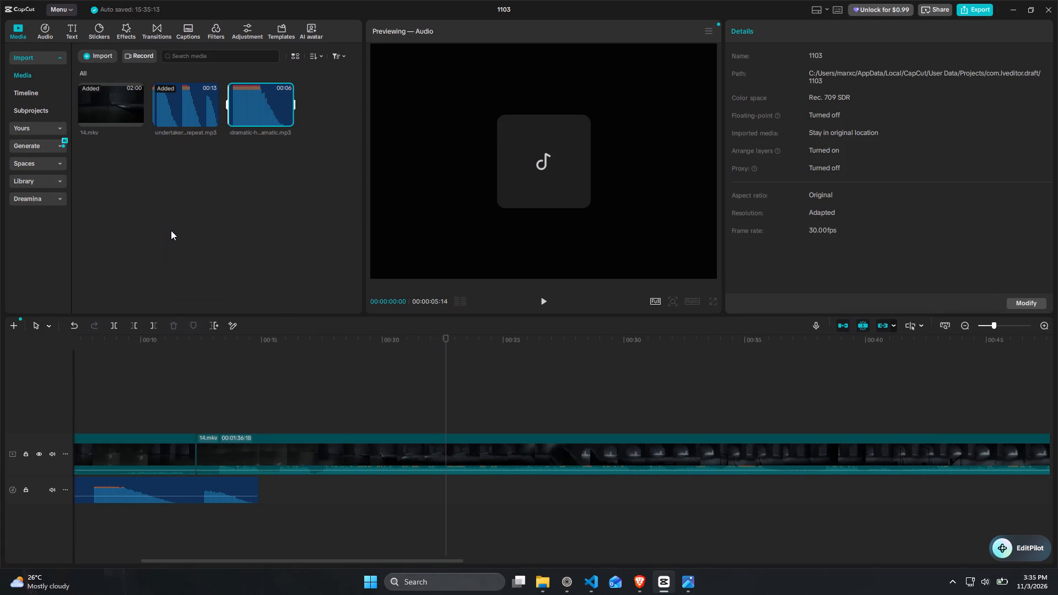
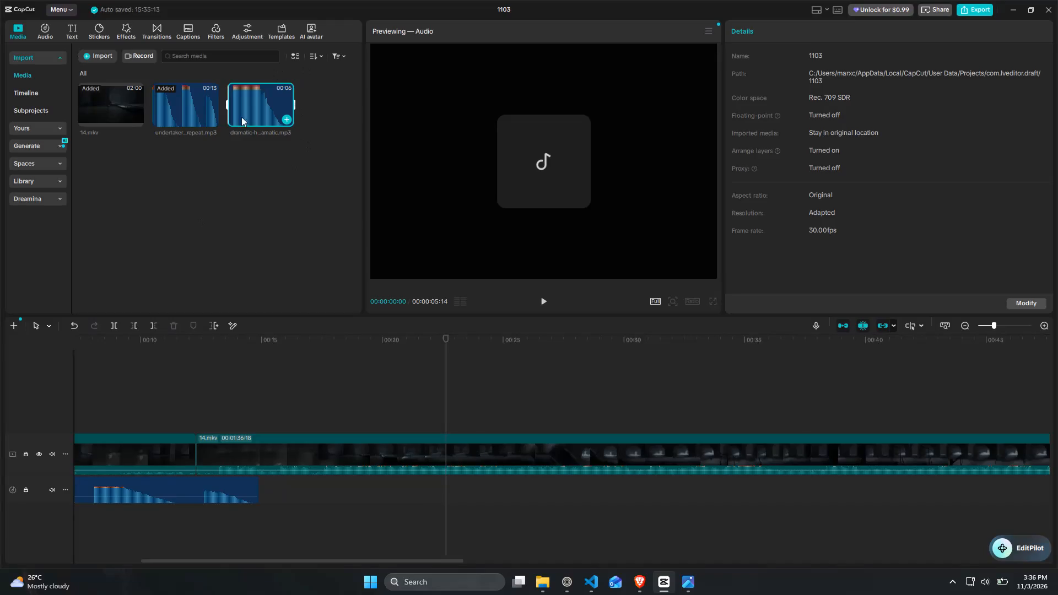
# Place the dramatic-horn clip on the audio track beneath the 14.mkv video and shift it earlier to start just before 00:30.
pyautogui.moveTo(243, 113); pyautogui.dragTo(767, 489)
pyautogui.hscroll(-1, 759, 488)
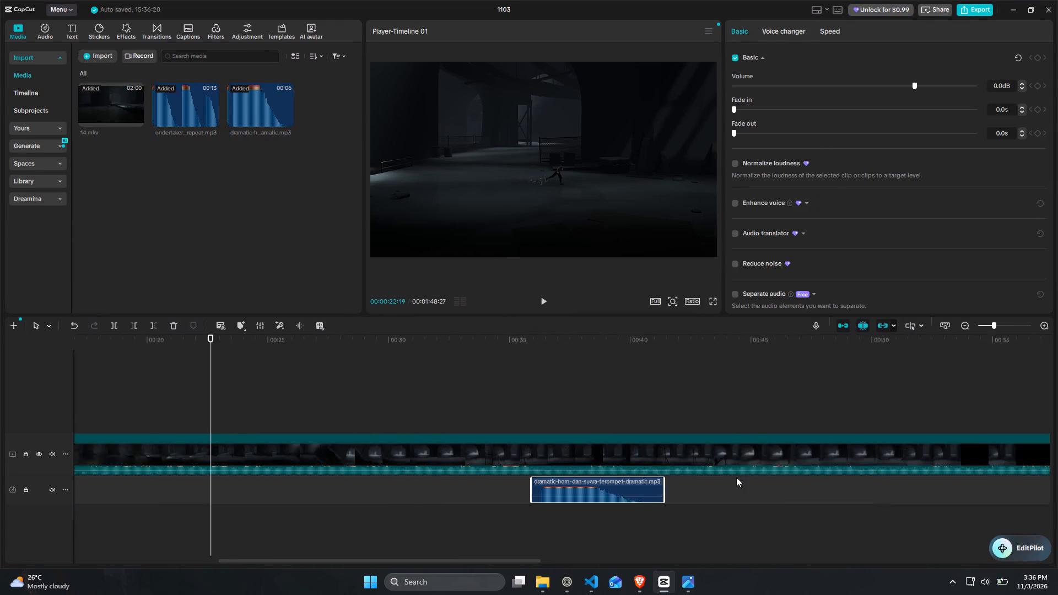
pyautogui.hscroll(-1, 736, 477)
pyautogui.click(544, 307)
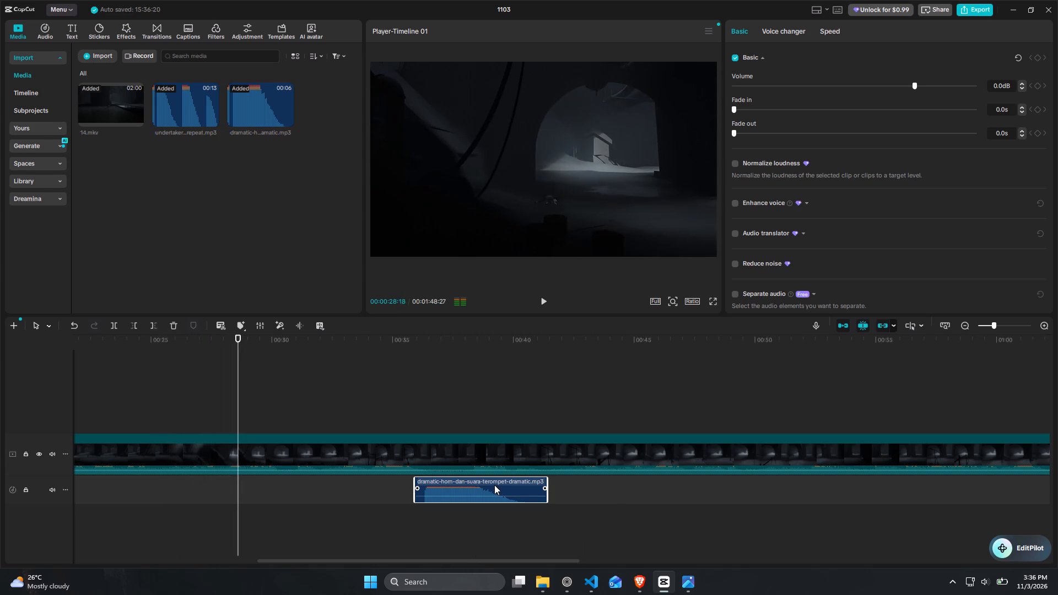
pyautogui.press('space')
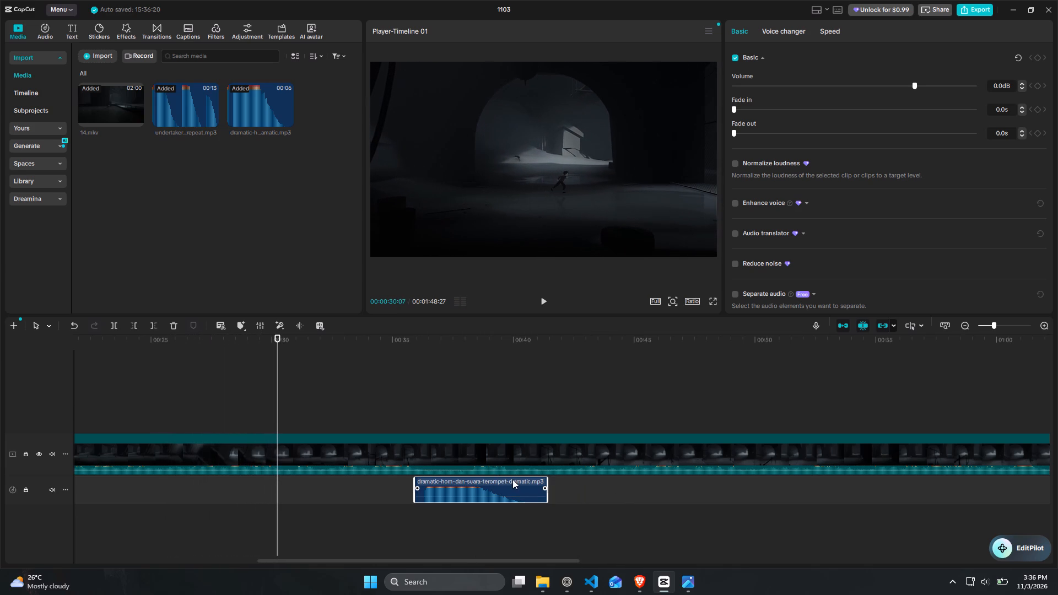
pyautogui.moveTo(503, 484); pyautogui.dragTo(401, 484)
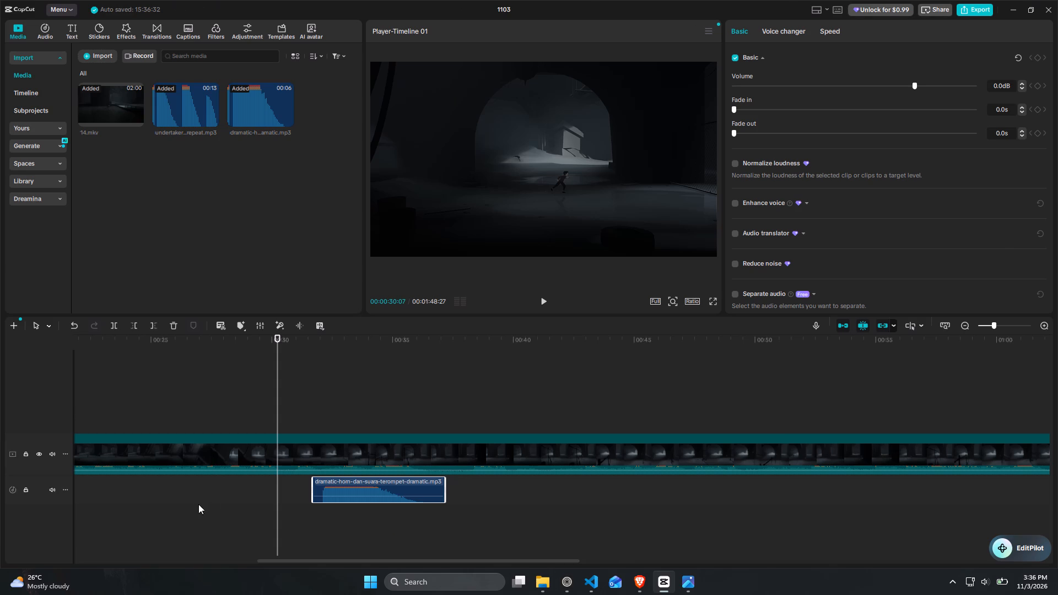
pyautogui.moveTo(397, 483); pyautogui.dragTo(354, 483)
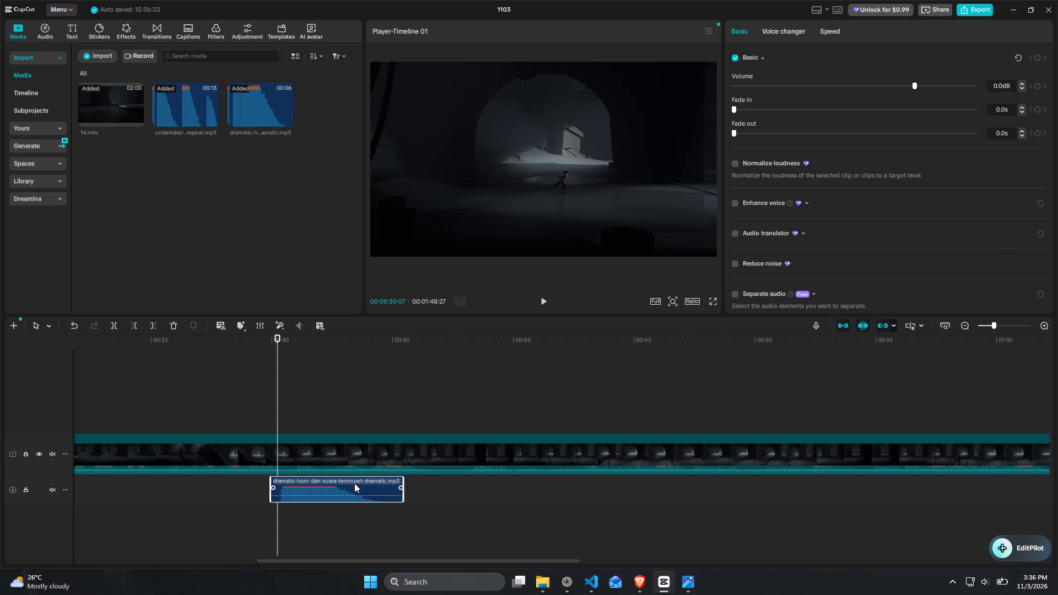
pyautogui.moveTo(354, 483); pyautogui.dragTo(353, 484)
pyautogui.click(349, 484)
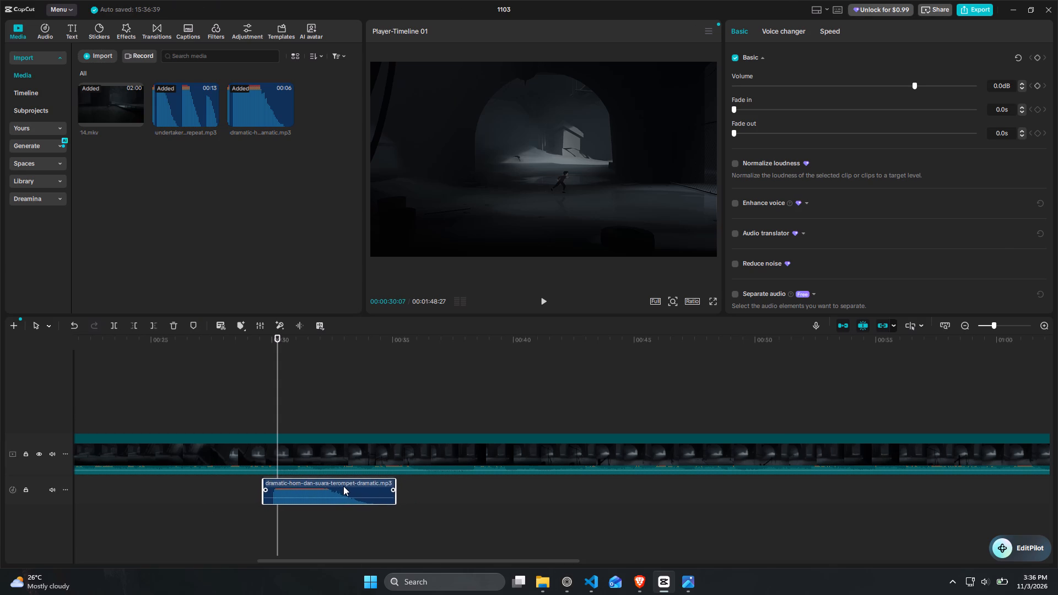
# Play the timeline through the first horn and paste a copy of the horn clip at 00:34:07.
pyautogui.click(247, 337)
pyautogui.press('space')
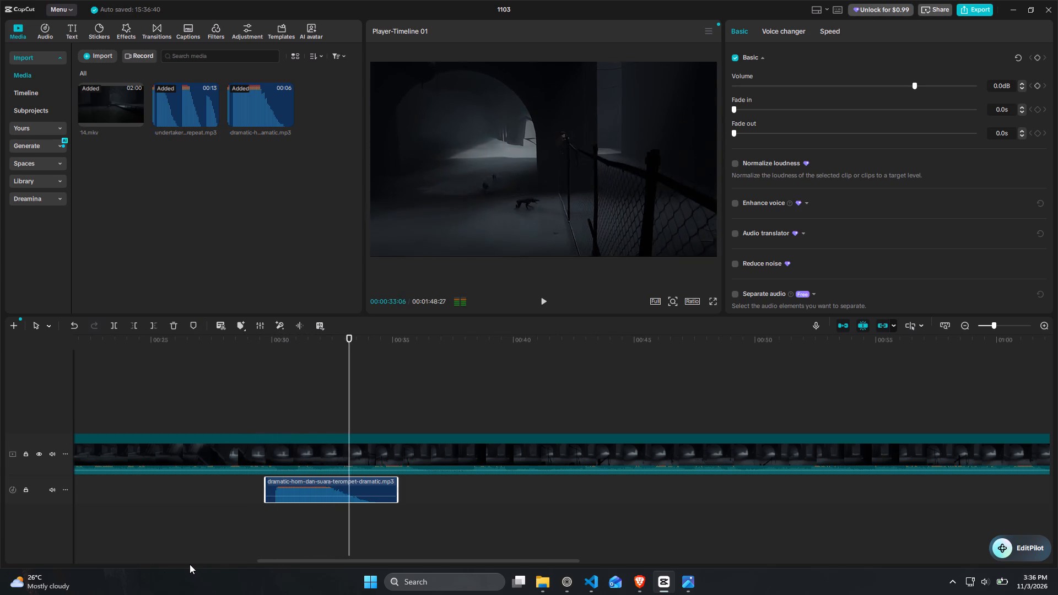
pyautogui.press('space')
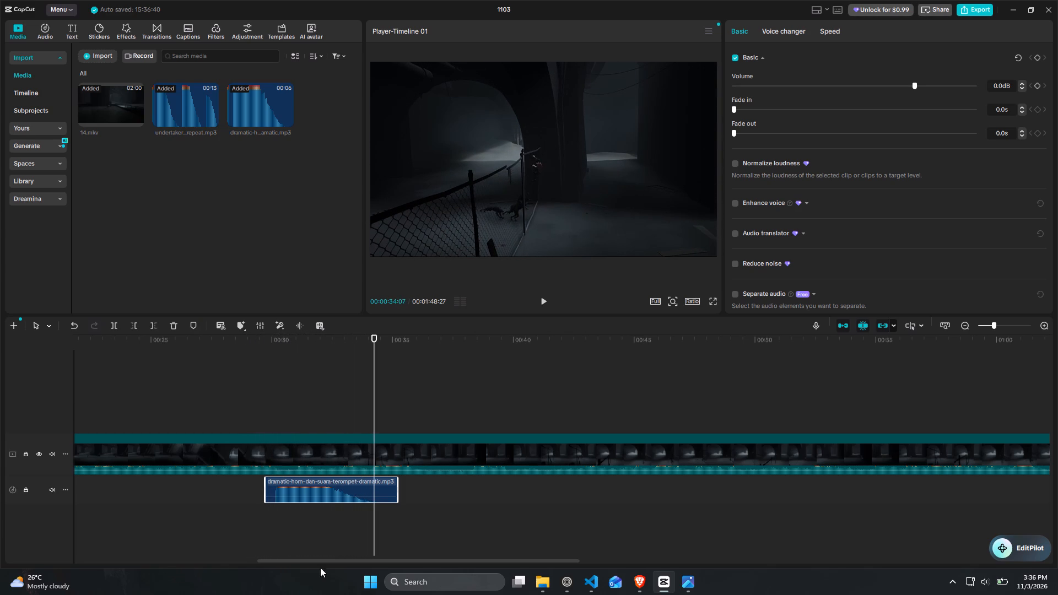
pyautogui.hotkey('ctrl', 'c')
pyautogui.hotkey('ctrl', 'v')
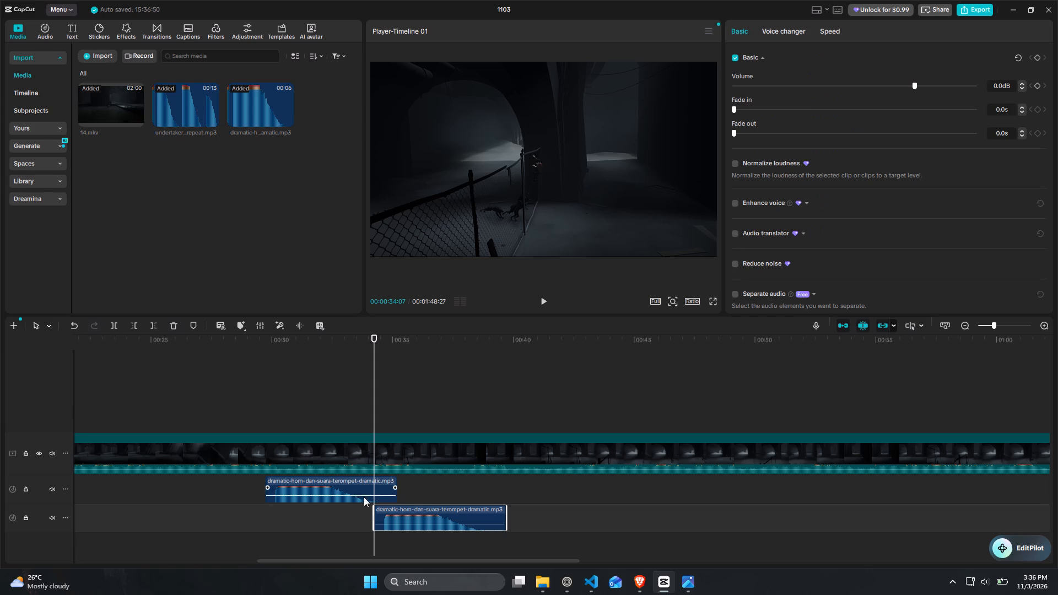
# Play through the second horn, paste a third copy at 00:39:15, and nudge it slightly earlier to start at about 00:39.
pyautogui.press('space')
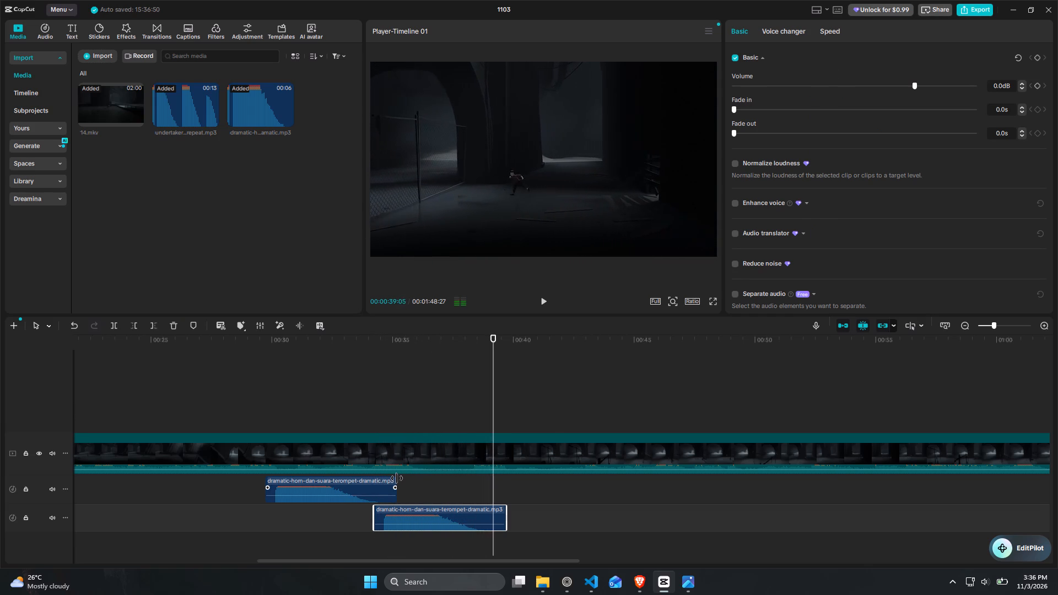
pyautogui.press('space')
pyautogui.hotkey('ctrl', 'v')
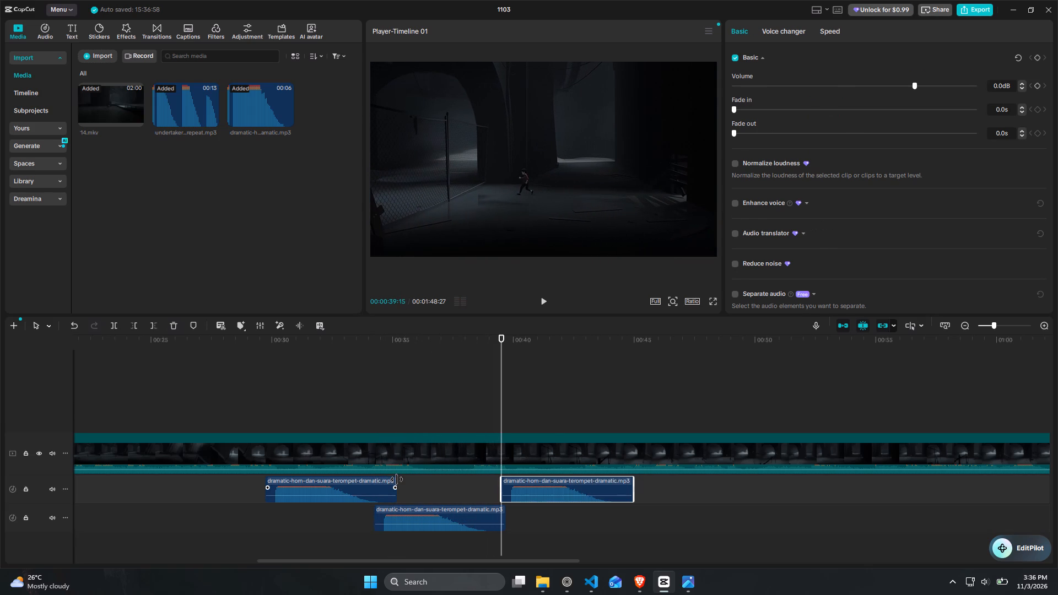
pyautogui.moveTo(597, 486); pyautogui.dragTo(589, 487)
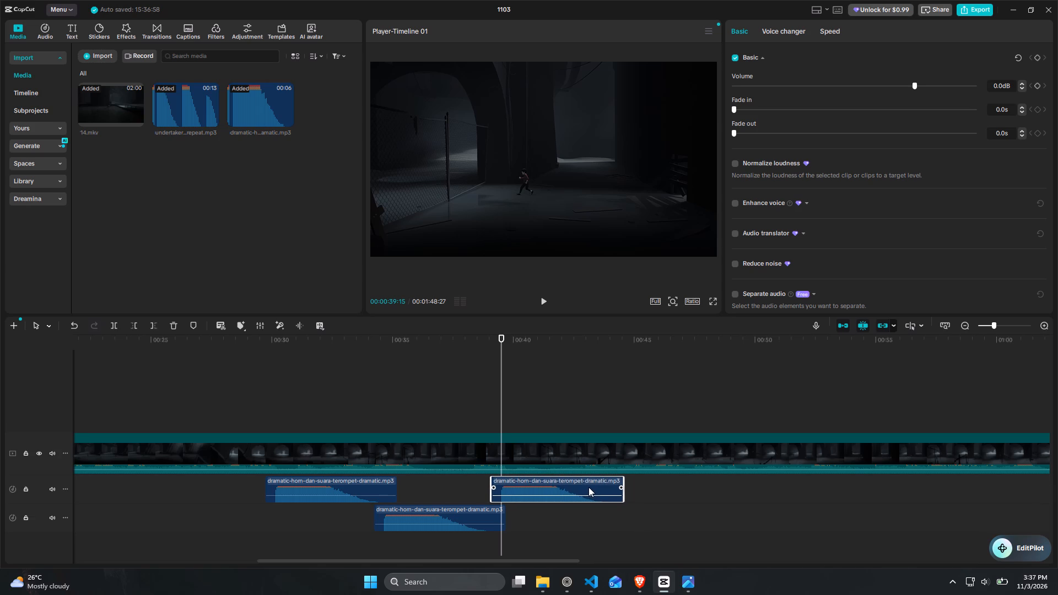
pyautogui.moveTo(589, 487); pyautogui.dragTo(588, 487)
# Play back the section with the three horn clips, then the stretch from about 00:17 leading up to the first horn.
pyautogui.press('space')
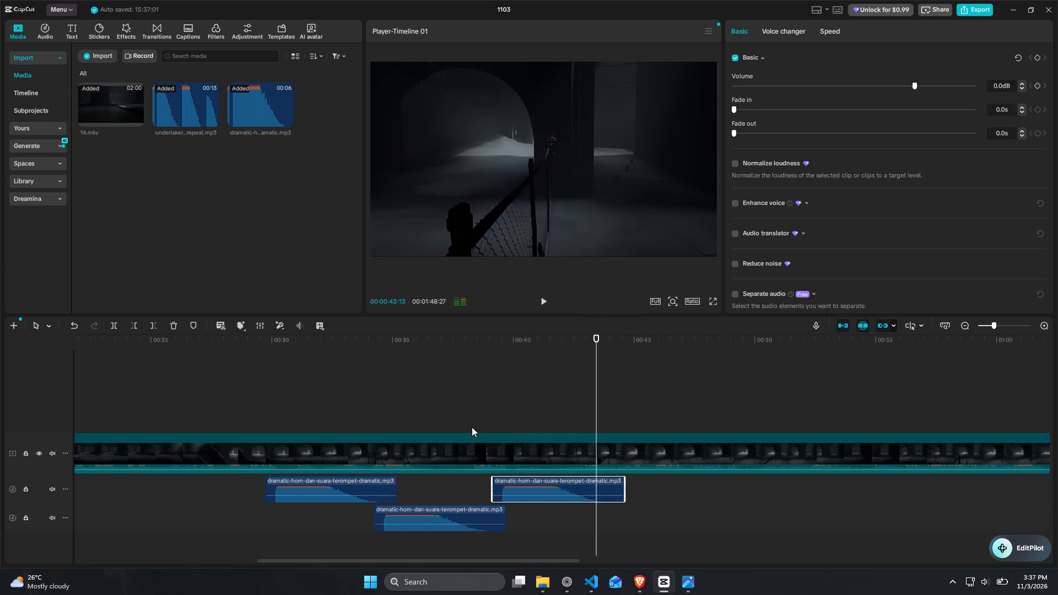
pyautogui.hscroll(-1, 472, 428)
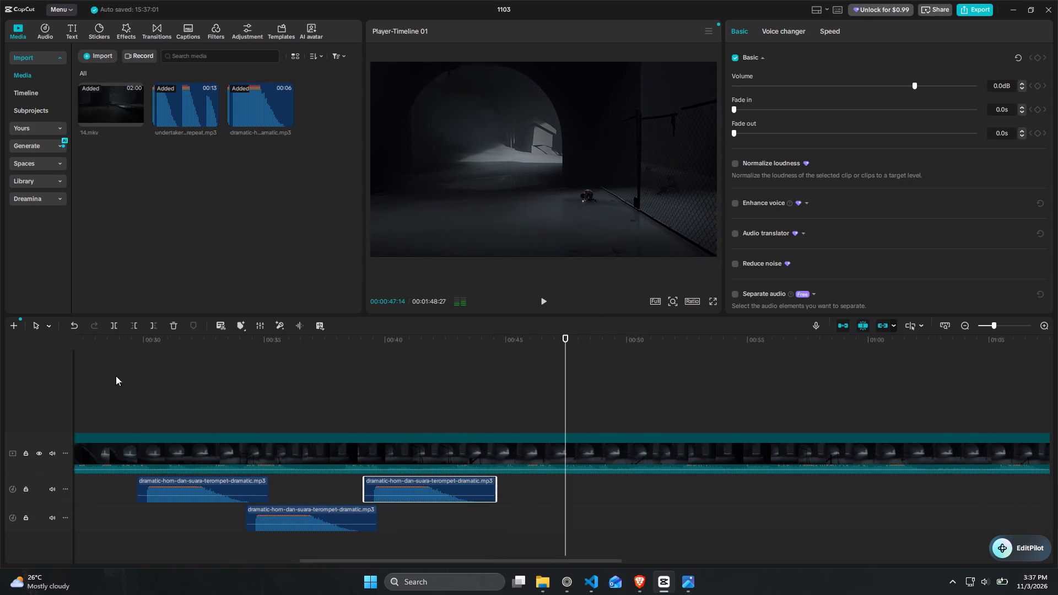
pyautogui.click(109, 342)
pyautogui.press('space')
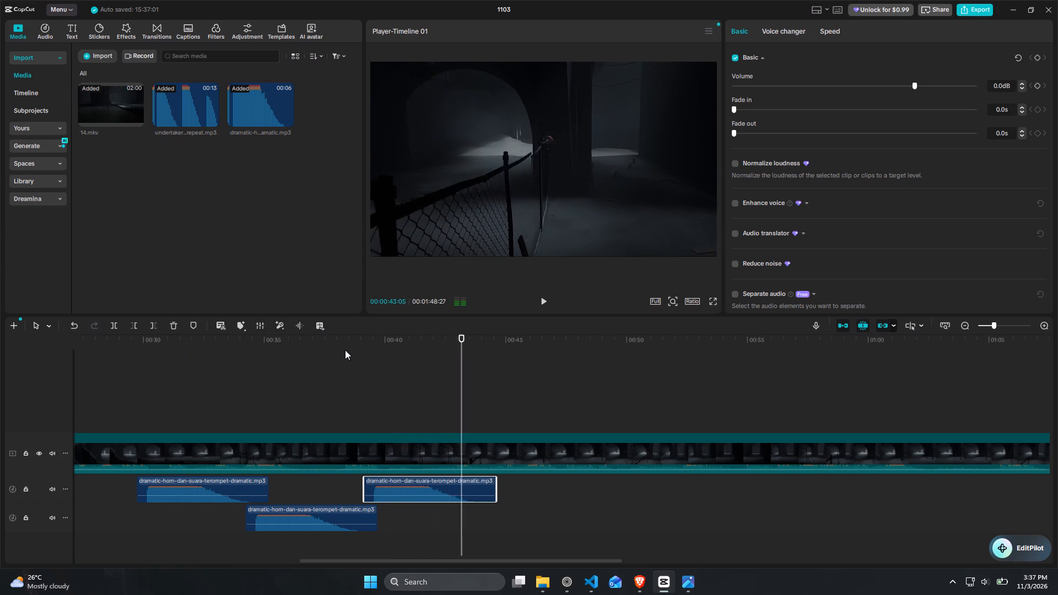
pyautogui.press('space')
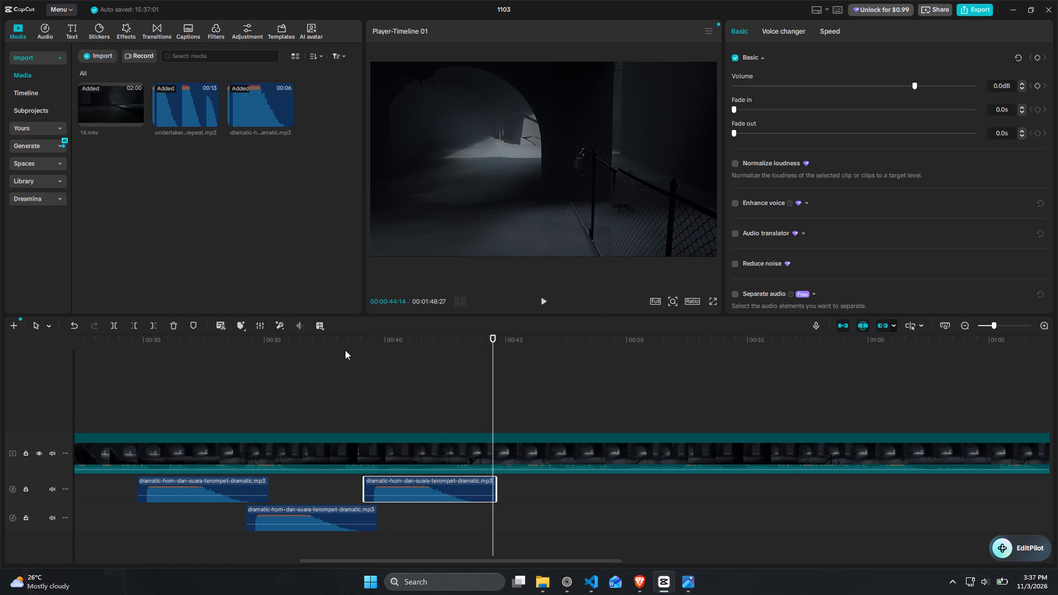
pyautogui.hscroll(2, 355, 353)
pyautogui.hscroll(1, 312, 413)
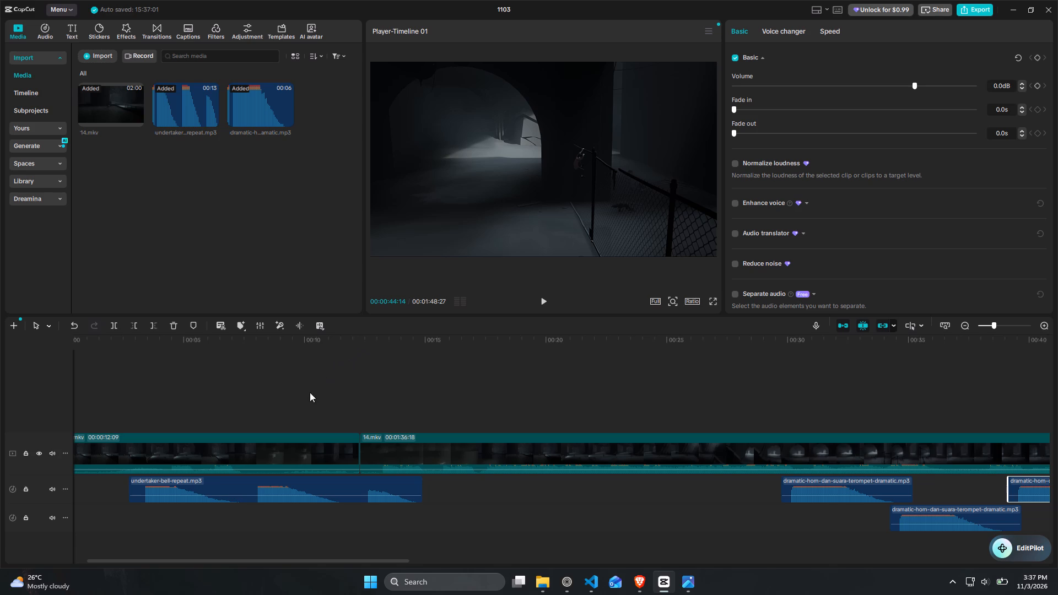
pyautogui.hscroll(3, 303, 398)
pyautogui.click(523, 355)
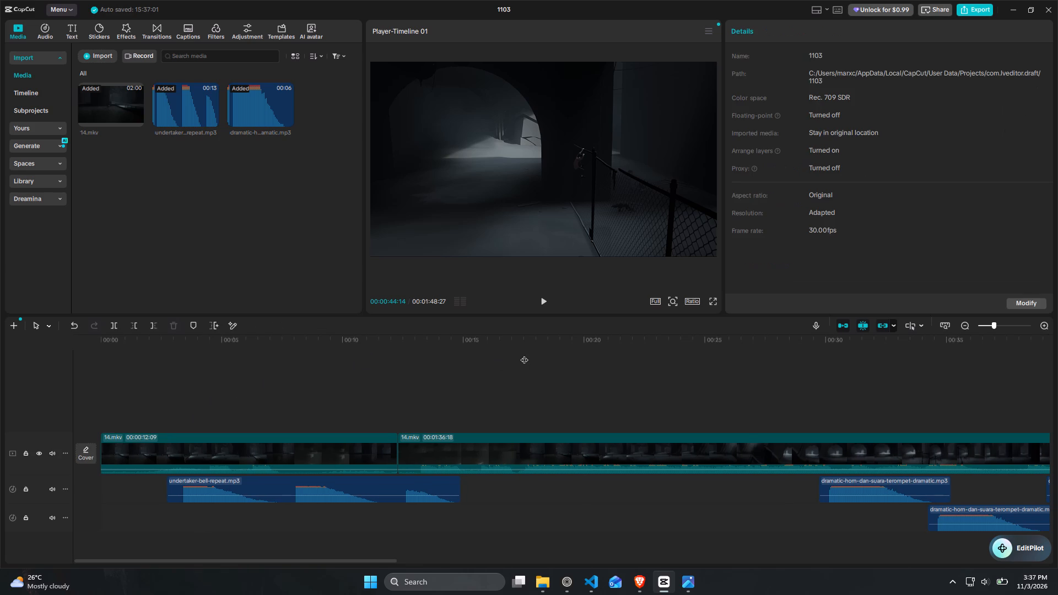
pyautogui.press('space')
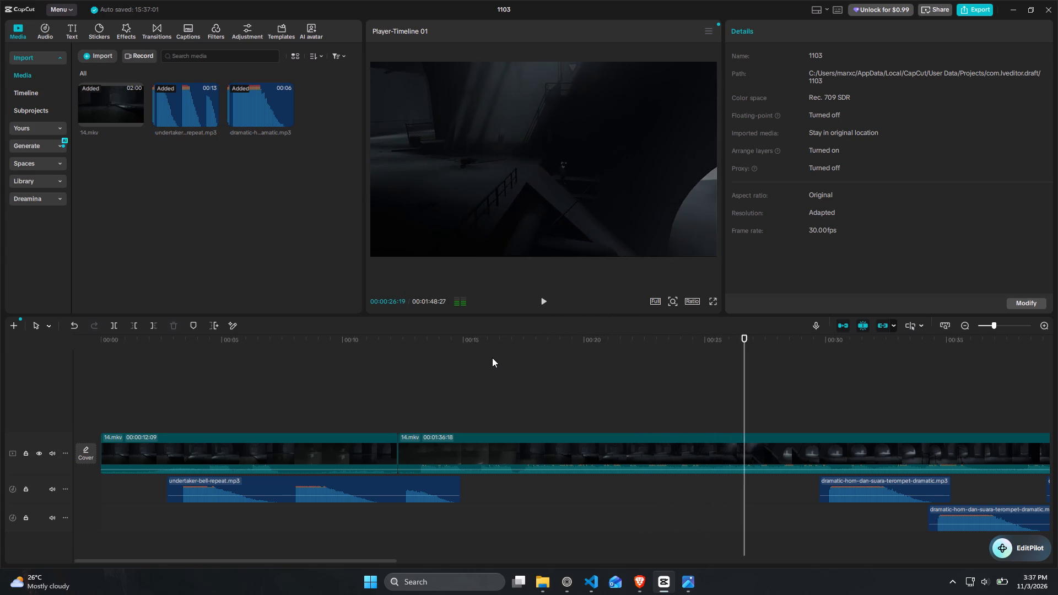
pyautogui.press('space')
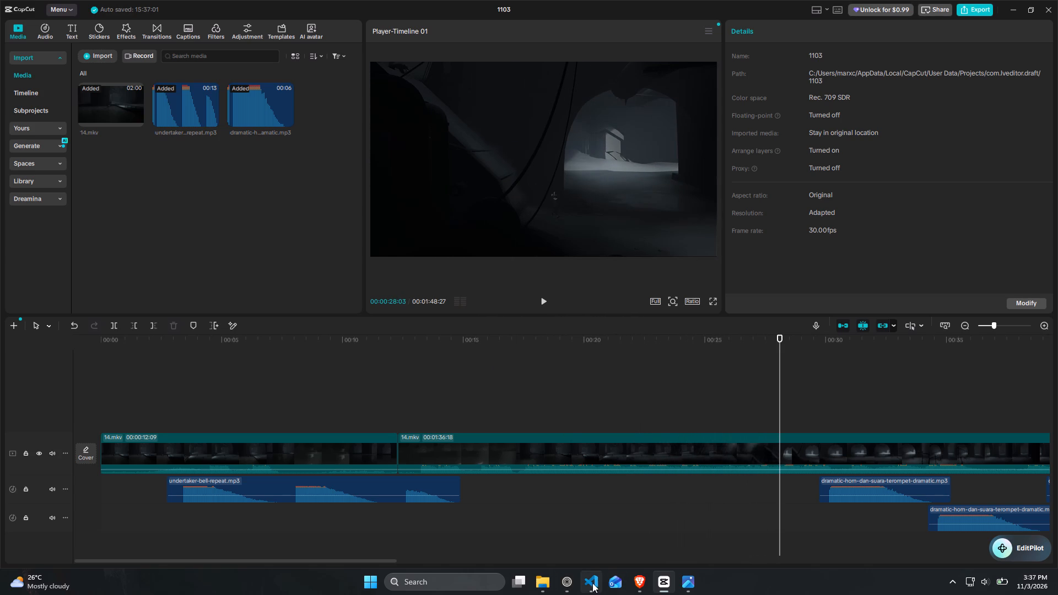
# Switch to Brave, search Myinstants for "slide", and close the Facebook Marketplace tab.
pyautogui.click(641, 588)
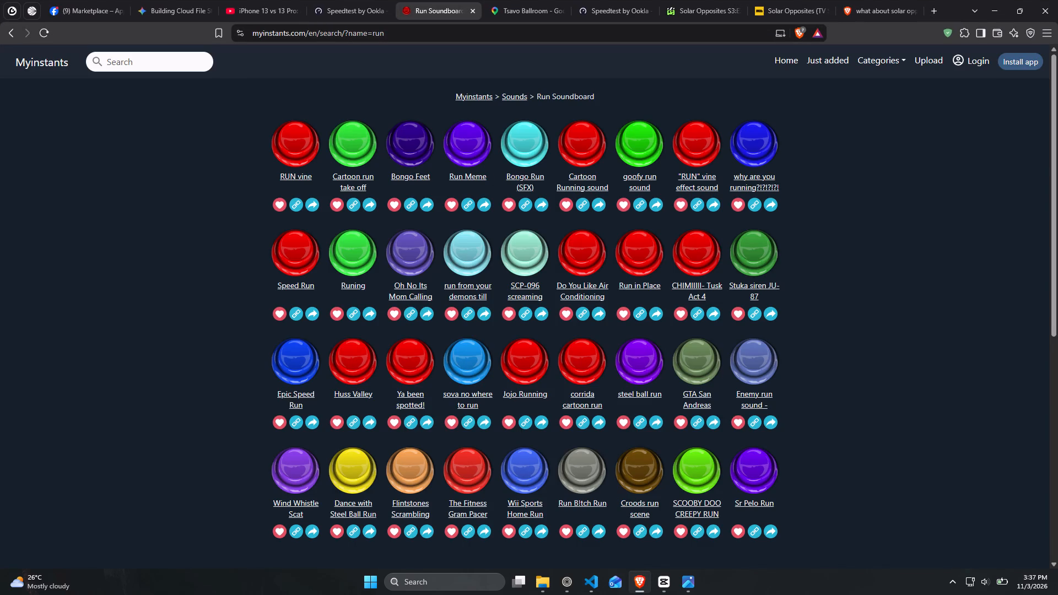
pyautogui.click(143, 57)
pyautogui.write('slide')
pyautogui.press('Return')
pyautogui.click(116, 6)
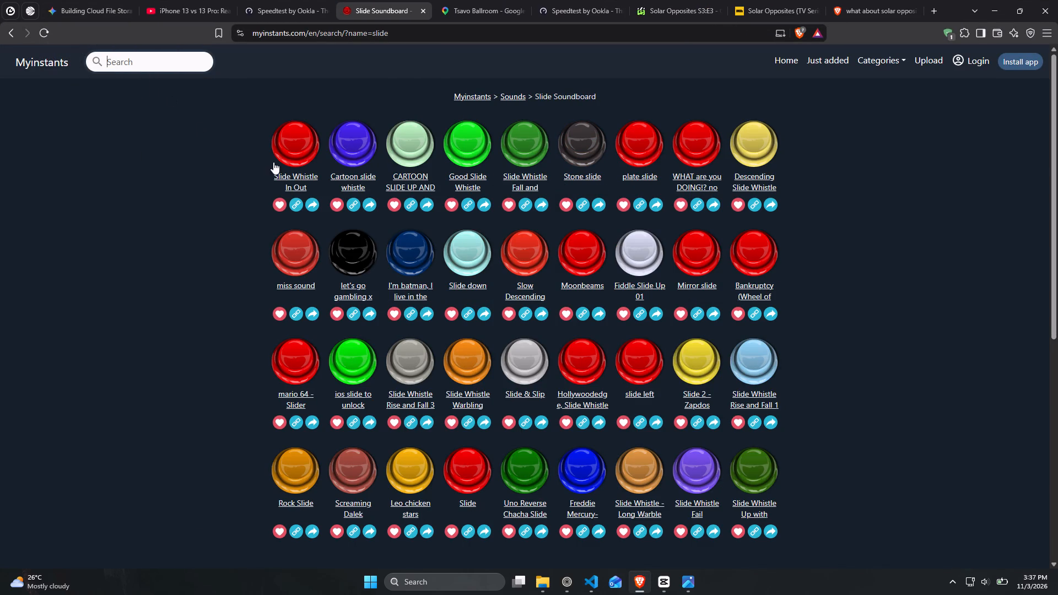
# Audition and compare Slide Whistle In Out, Cartoon slide whistle, CARTOON SLIDE UP AND, and Good Slide Whistle in the first row of results.
pyautogui.click(293, 146)
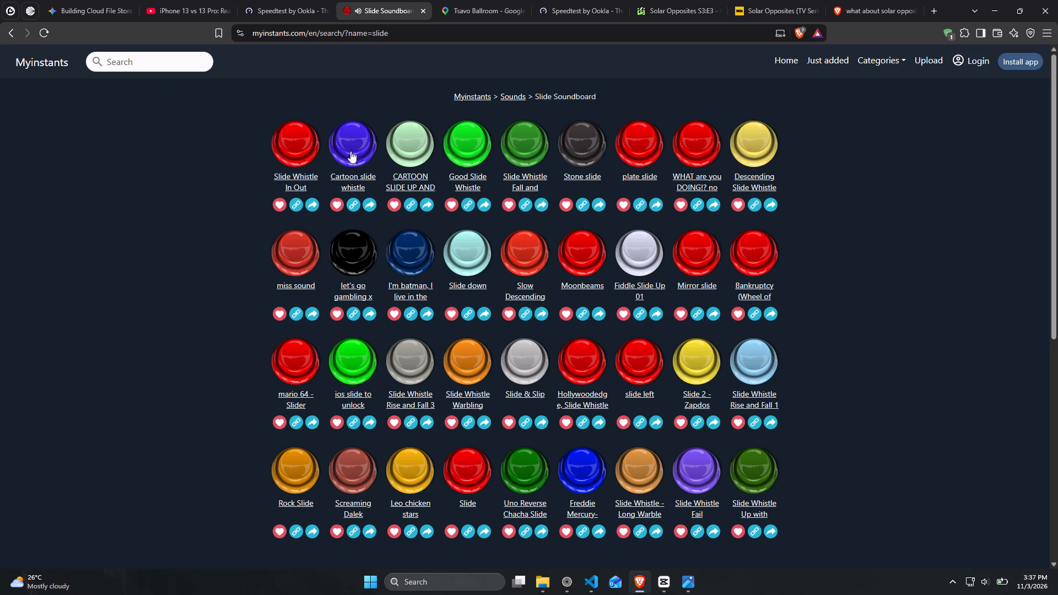
pyautogui.click(352, 149)
pyautogui.click(407, 143)
pyautogui.click(457, 149)
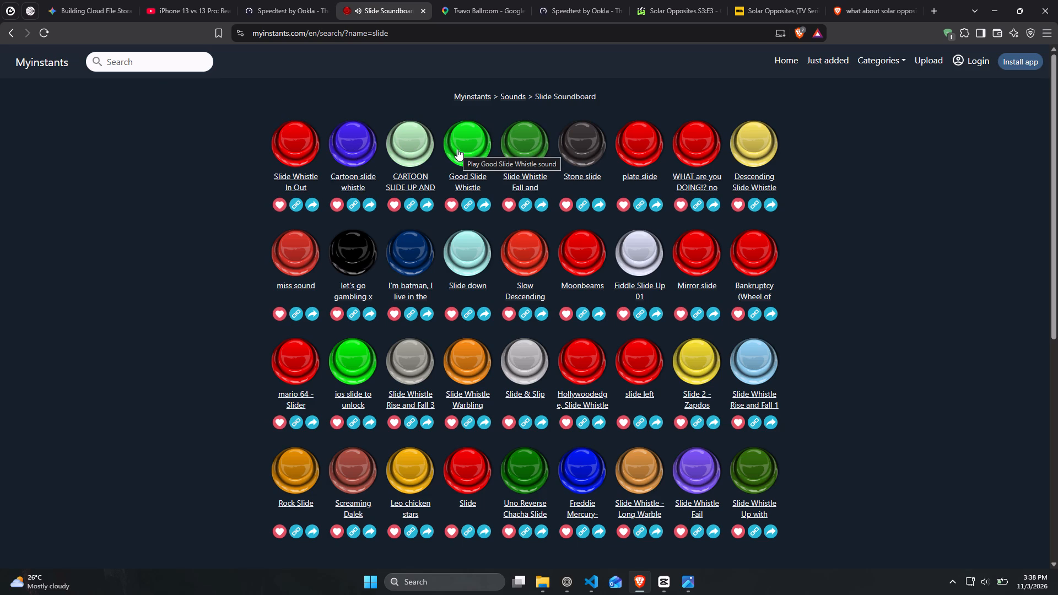
pyautogui.click(288, 140)
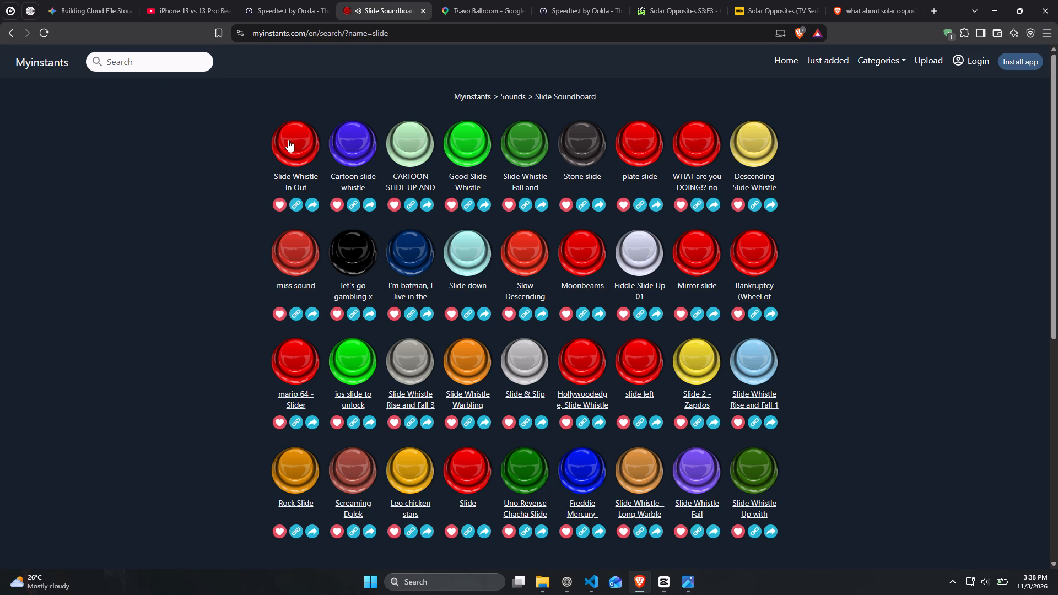
pyautogui.click(360, 140)
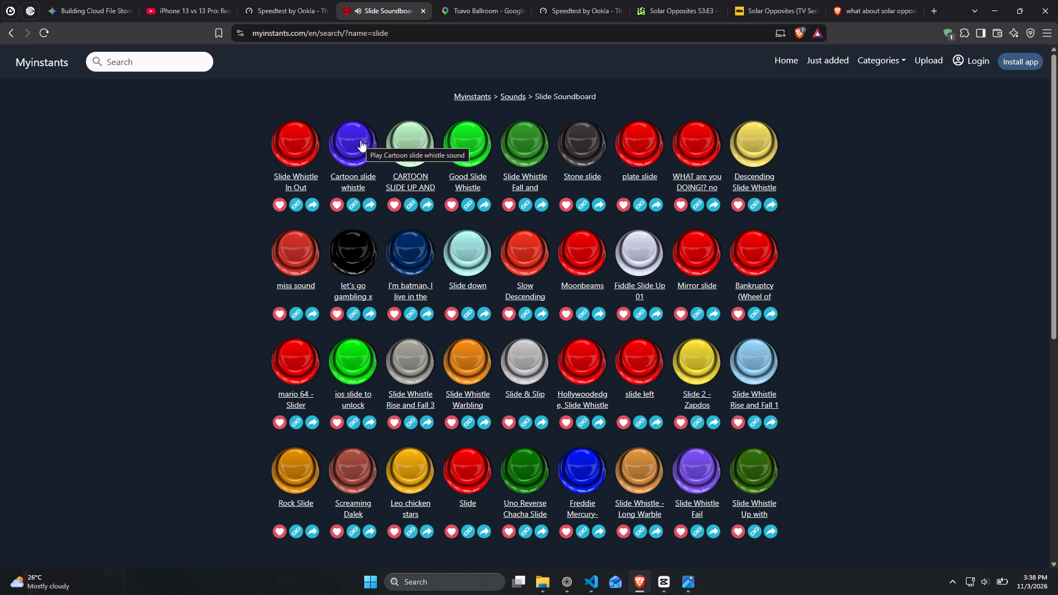
pyautogui.click(401, 140)
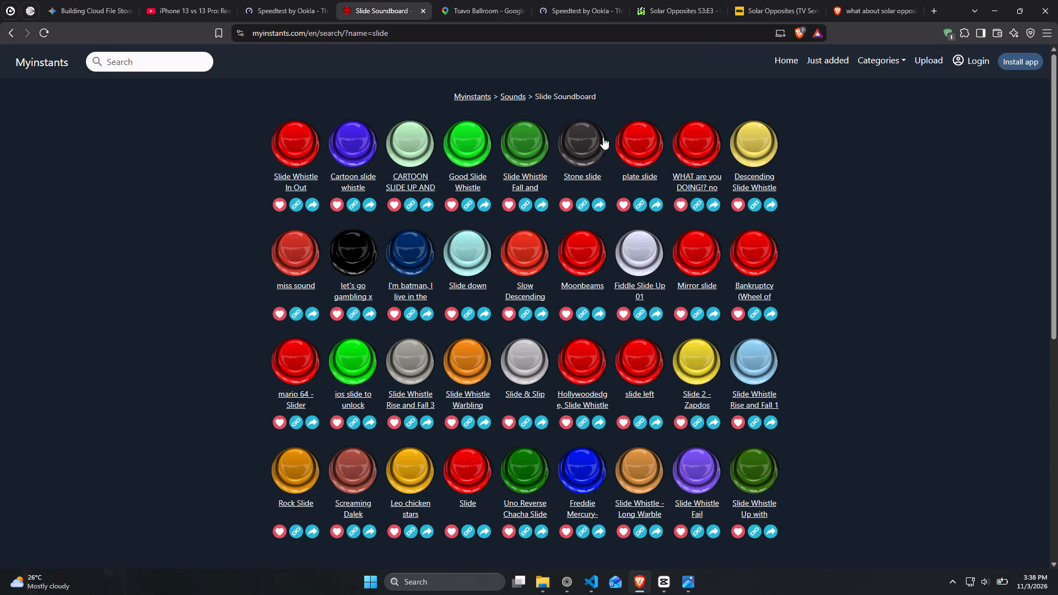
pyautogui.click(288, 134)
# Audition miss sound, let's go gambling x slide, Slide down, Moonbeams, Fiddle Slide Up 01 and Bankruptcy in the second row of results.
pyautogui.click(290, 274)
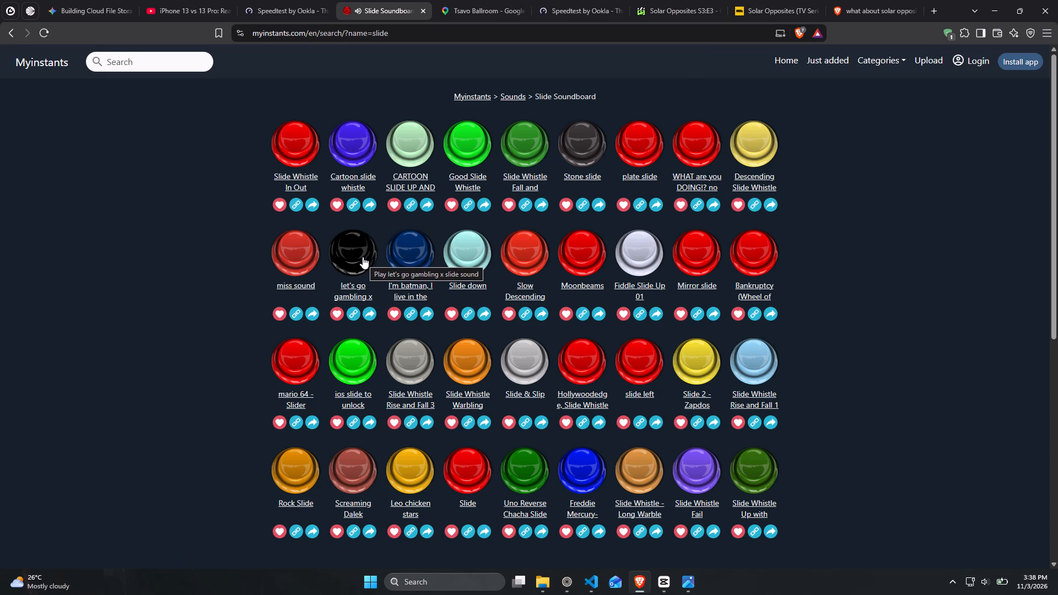
pyautogui.click(309, 246)
pyautogui.click(357, 252)
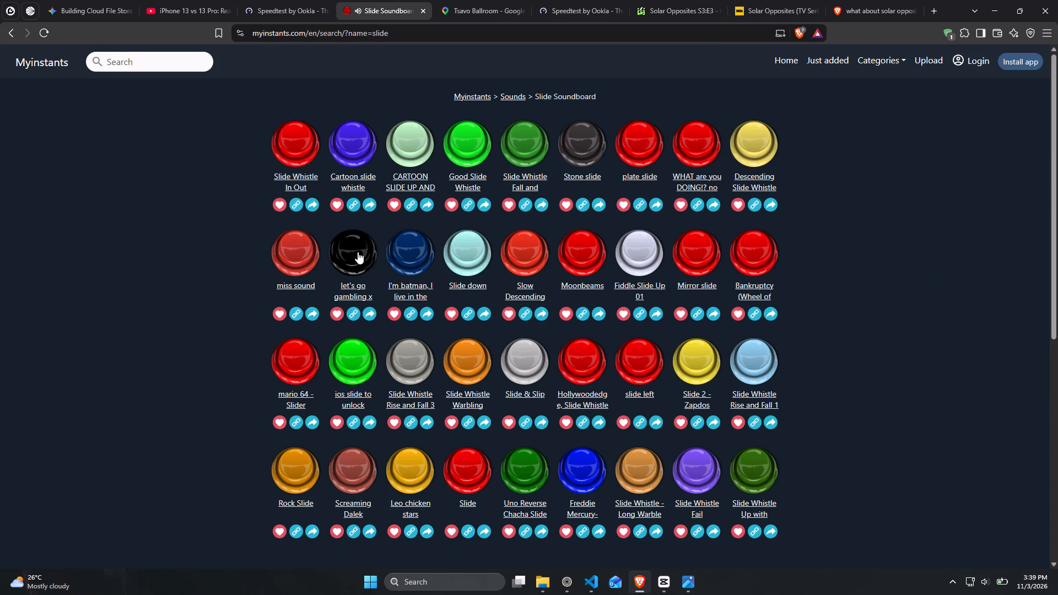
pyautogui.click(467, 247)
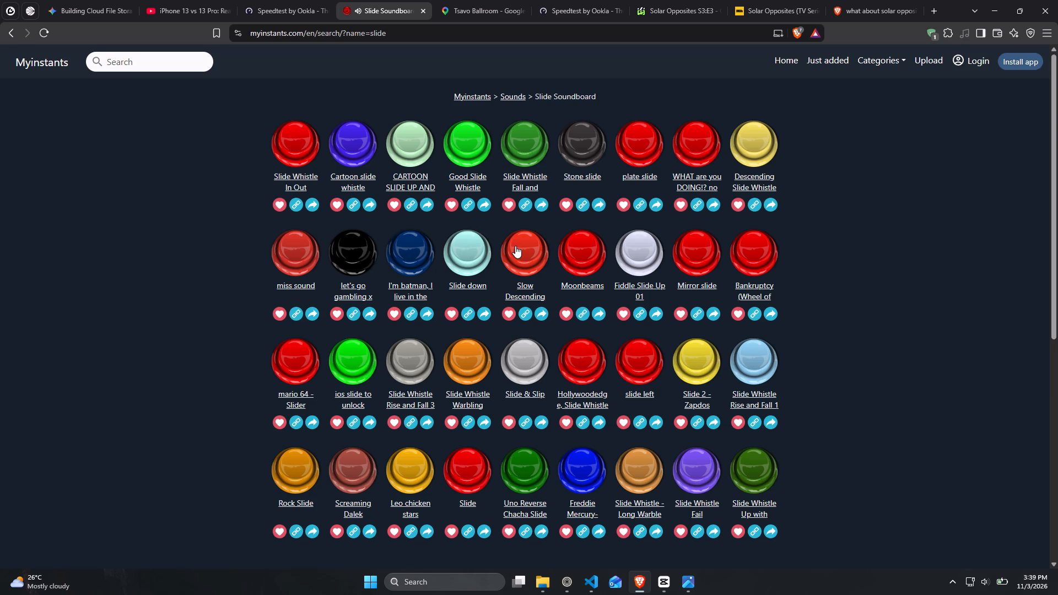
pyautogui.click(573, 253)
pyautogui.click(644, 251)
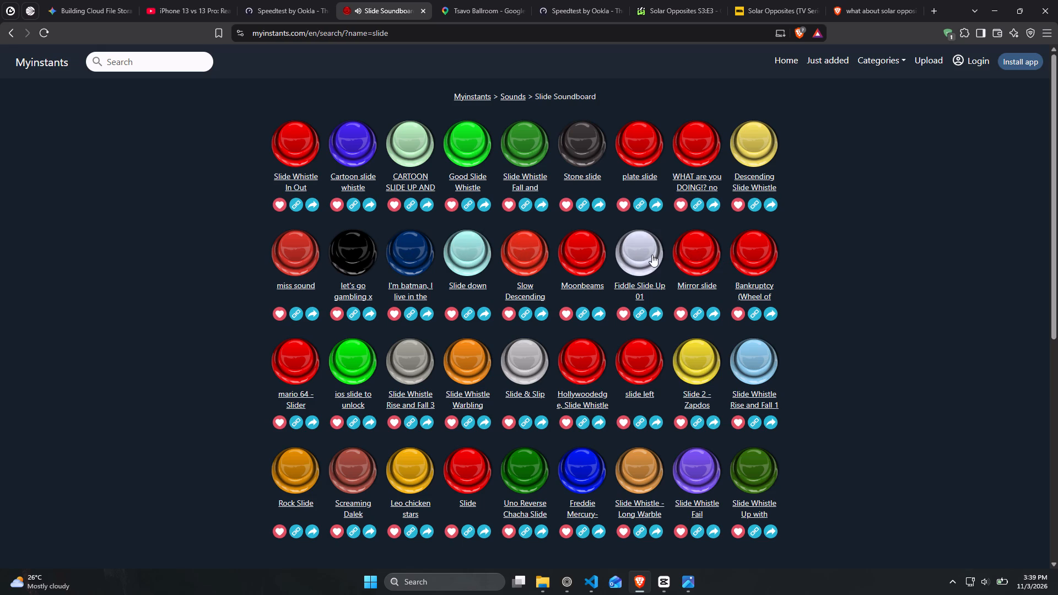
pyautogui.click(756, 253)
# Audition the "WHAT are you DOING!?" sound in the first row of results.
pyautogui.click(697, 150)
# Download the Slide Whistle In Out CRT057601 (BETTER QUALITY) sound as an MP3 to the Downloads folder.
pyautogui.click(300, 179)
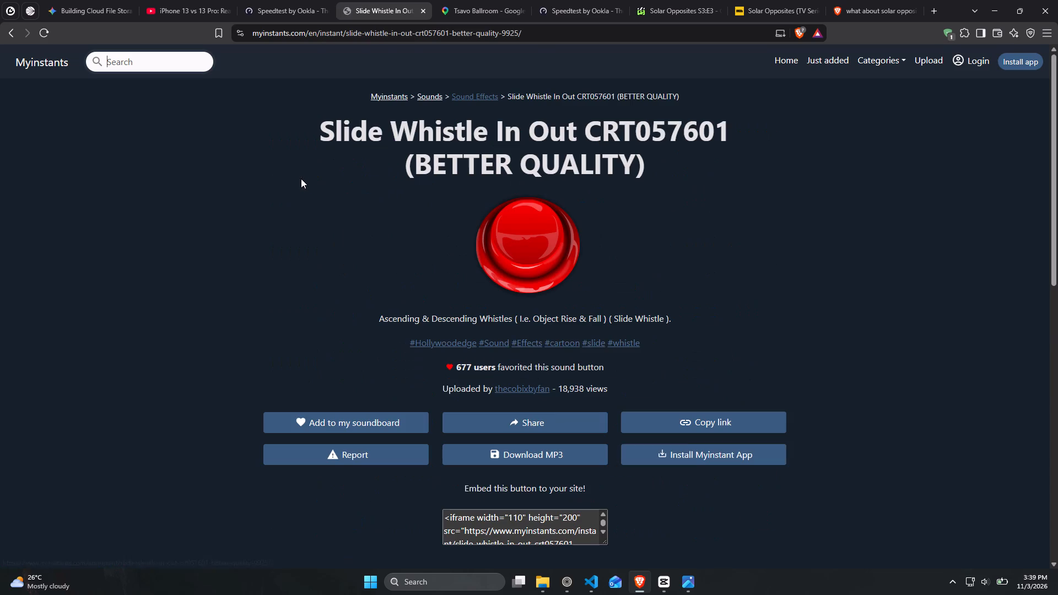
pyautogui.click(563, 452)
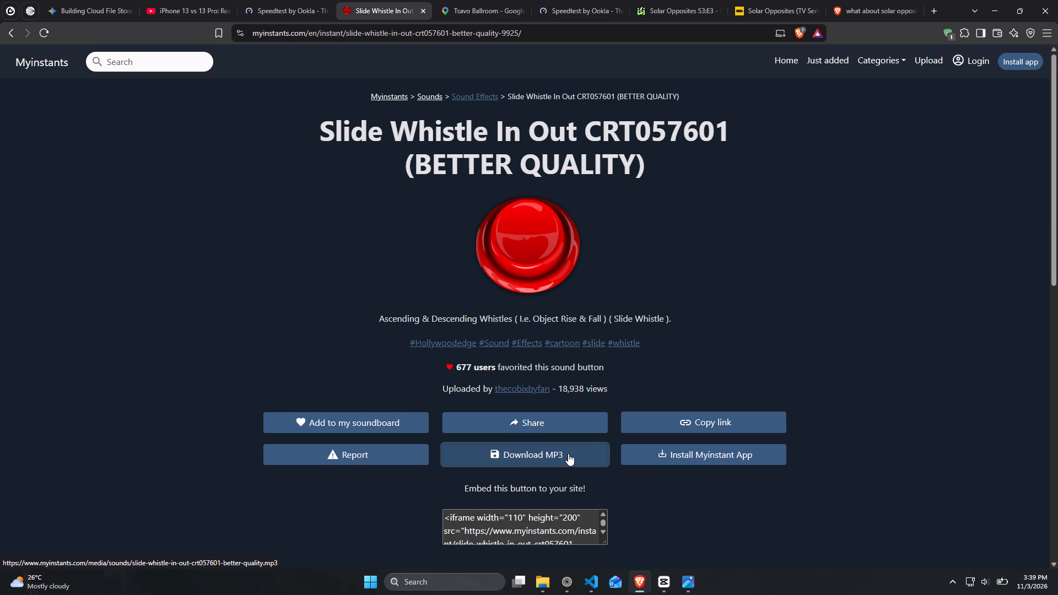
pyautogui.click(557, 453)
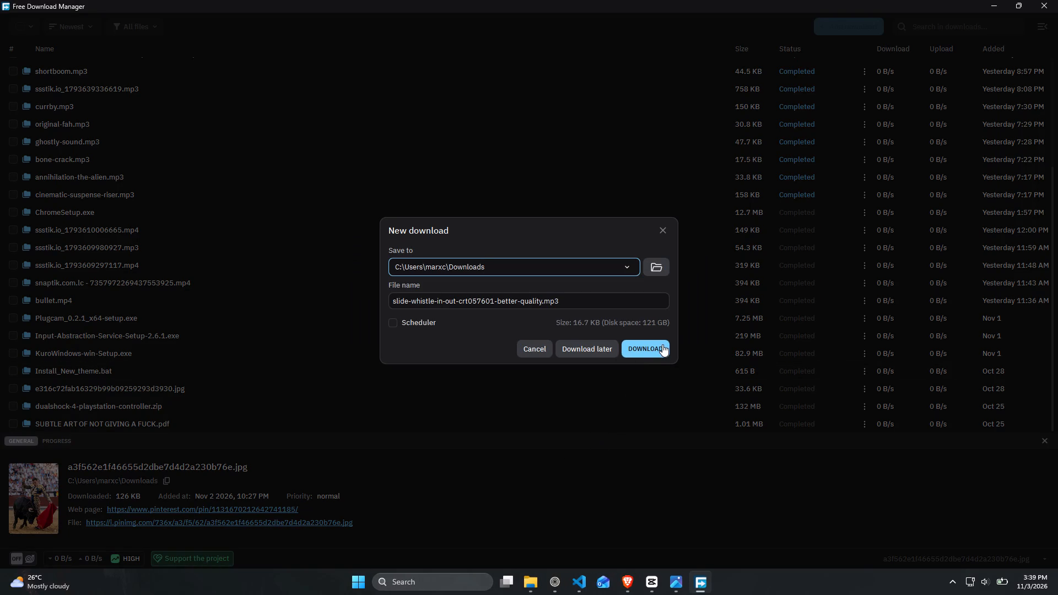
pyautogui.click(660, 346)
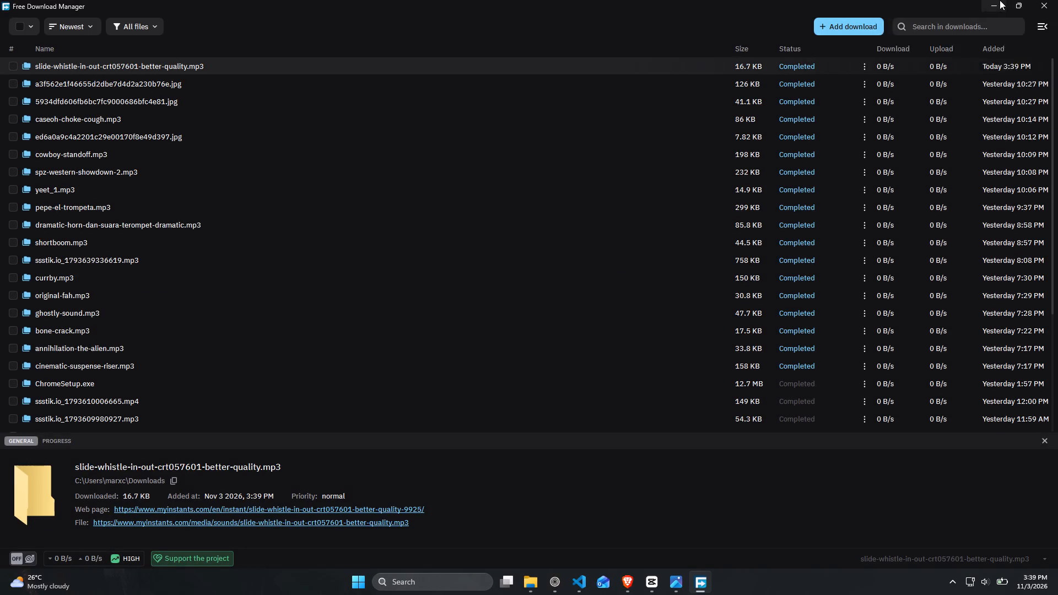
pyautogui.click(1000, 0)
# Import the downloaded slide whistle MP3 into CapCut and place it on the first audio track at about 00:27, before the first horn.
pyautogui.click(986, 1)
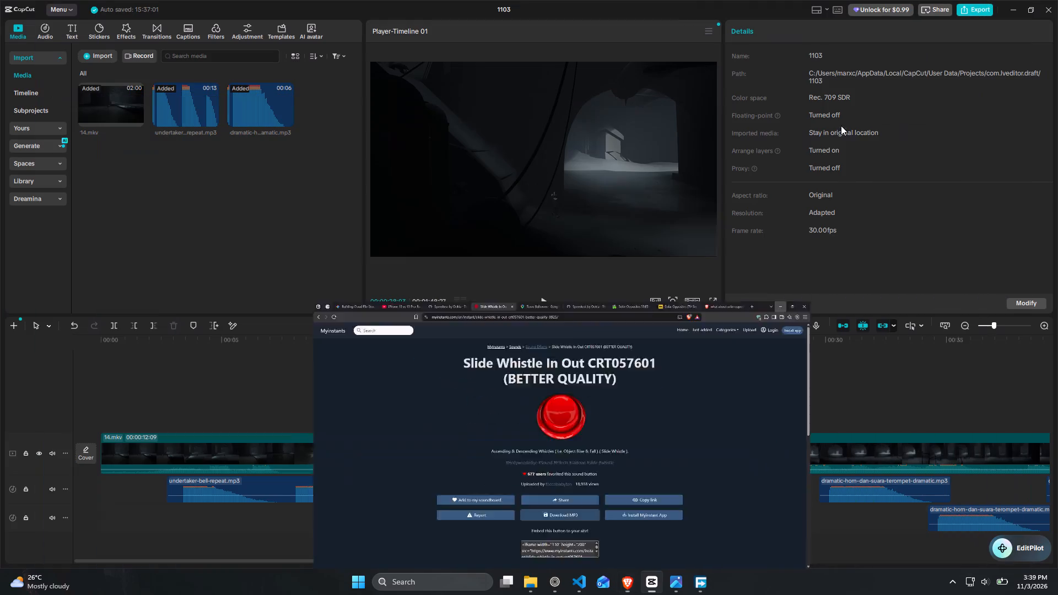
pyautogui.click(523, 587)
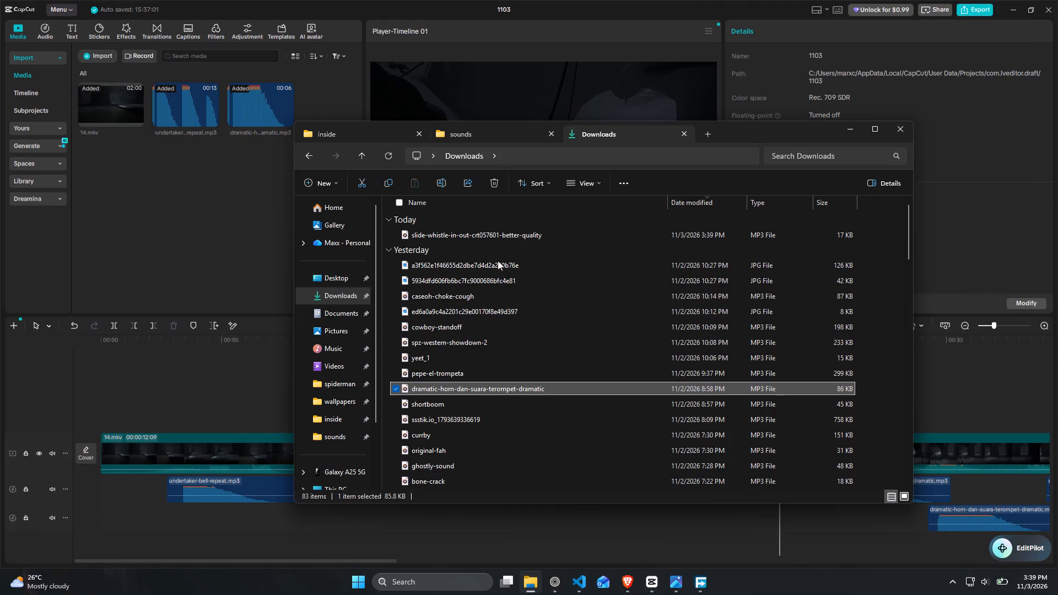
pyautogui.moveTo(450, 233); pyautogui.dragTo(148, 237)
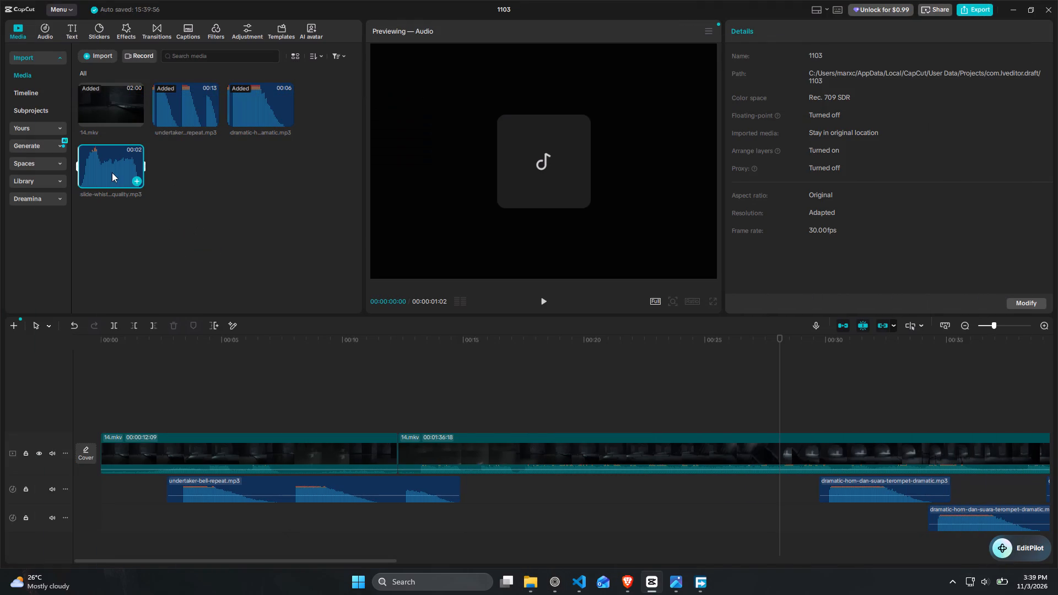
pyautogui.moveTo(105, 166); pyautogui.dragTo(748, 493)
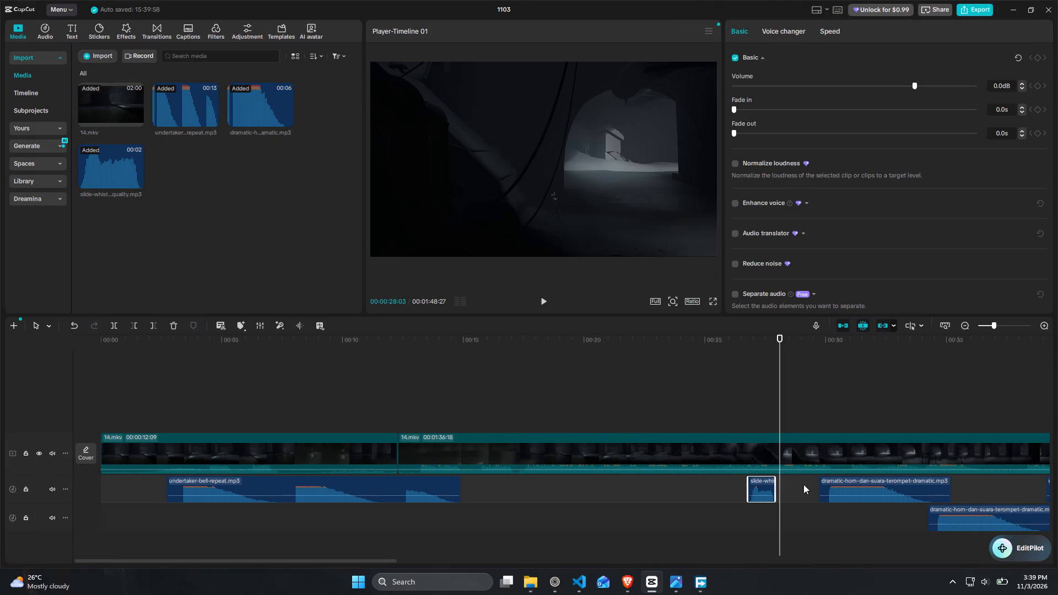
# Play from about 00:22:20 and move the slide whistle clip earlier, starting at about 00:25.
pyautogui.press('space')
pyautogui.press('space')
pyautogui.moveTo(656, 337); pyautogui.dragTo(647, 338)
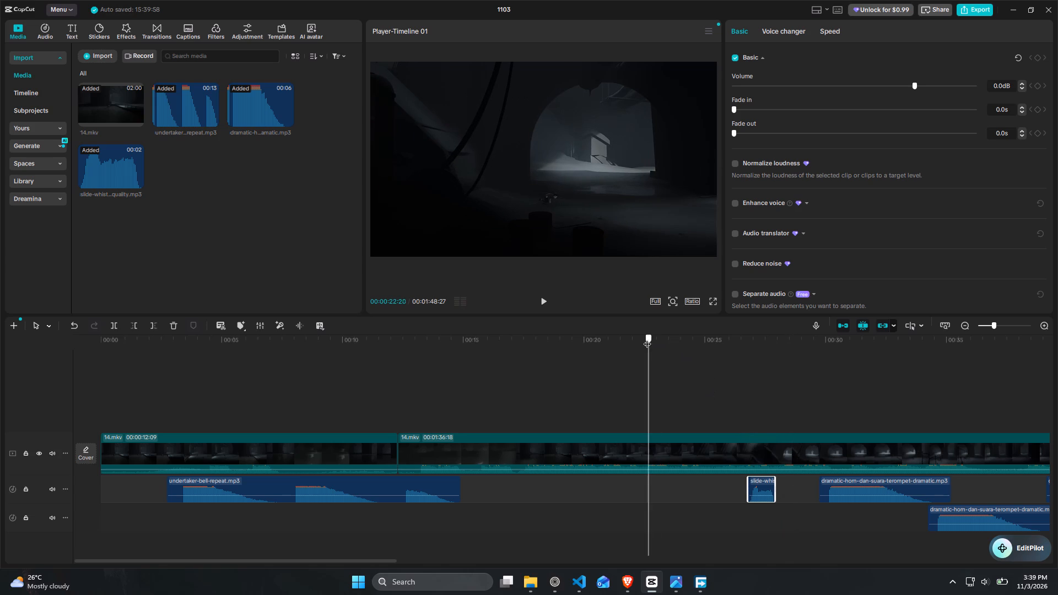
pyautogui.moveTo(647, 338); pyautogui.dragTo(647, 339)
pyautogui.press('space')
pyautogui.moveTo(761, 485); pyautogui.dragTo(737, 488)
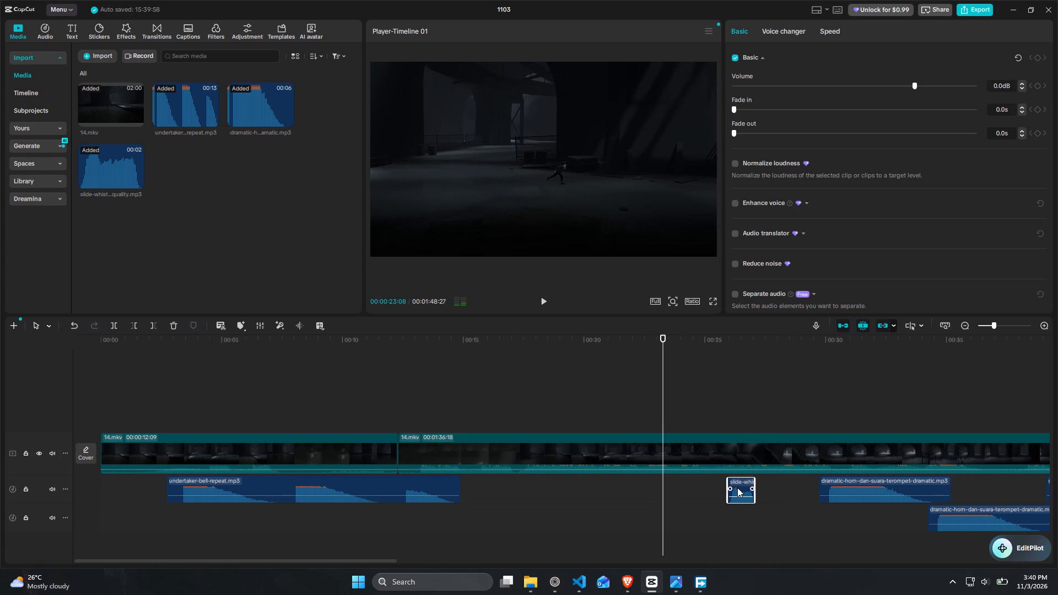
pyautogui.moveTo(737, 488); pyautogui.dragTo(728, 488)
# Play up to the moment the slide begins and align the slide whistle clip's start with the playhead at 00:25:25.
pyautogui.press('space')
pyautogui.press('space')
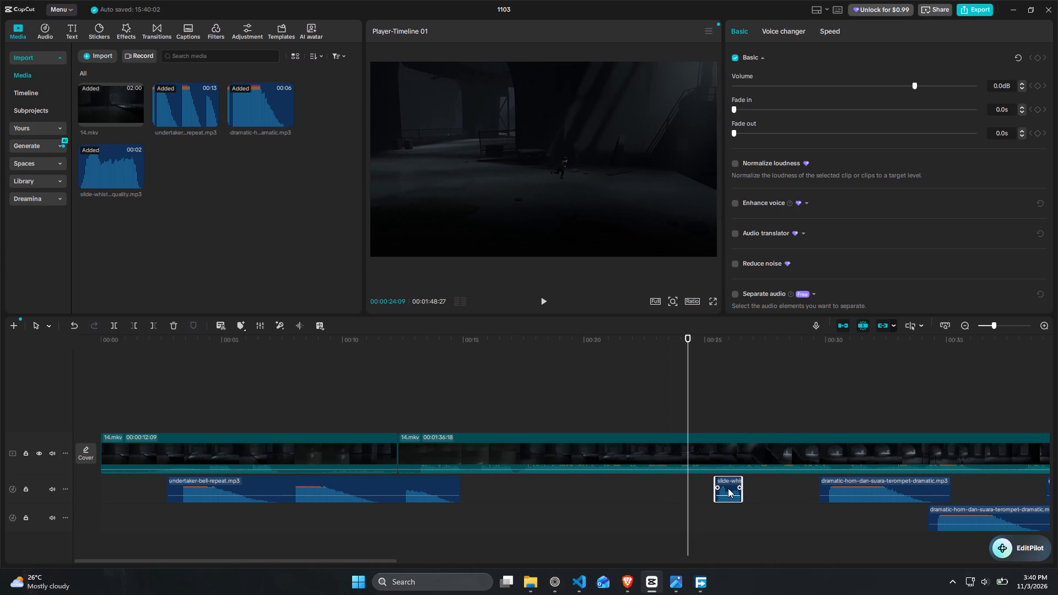
pyautogui.press('space')
pyautogui.press('space')
pyautogui.press('space')
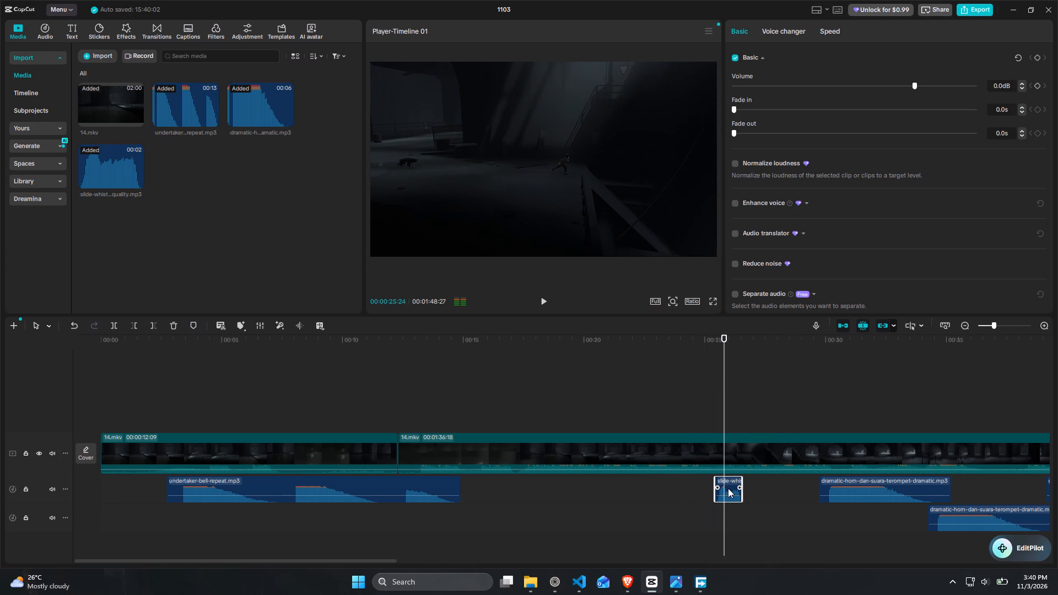
pyautogui.press('space')
pyautogui.moveTo(728, 483); pyautogui.dragTo(738, 484)
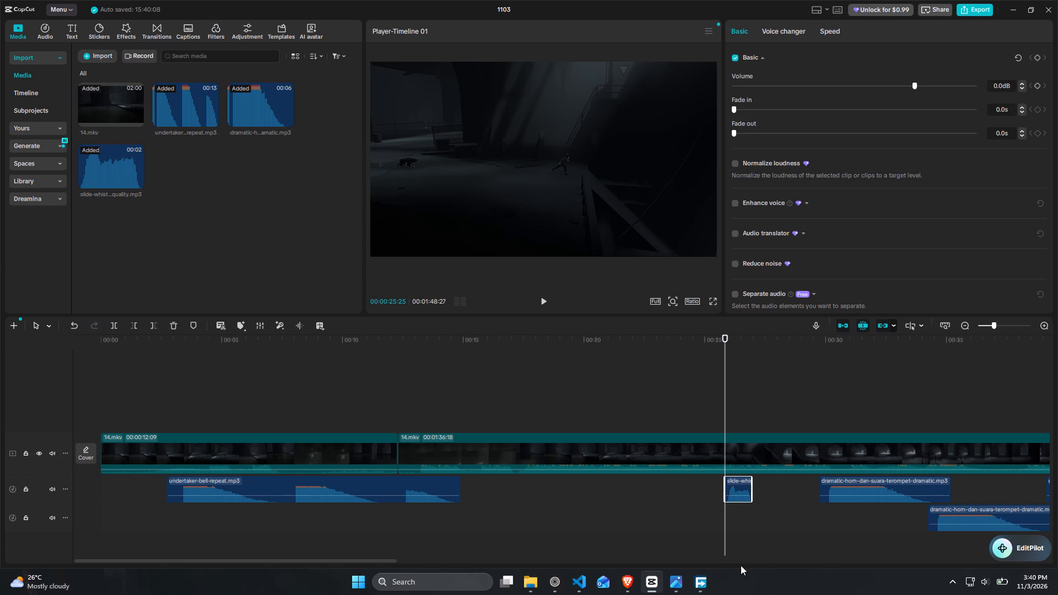
# Close the Free Download Manager window and the Photos window showing 16.mkv.
pyautogui.click(707, 587)
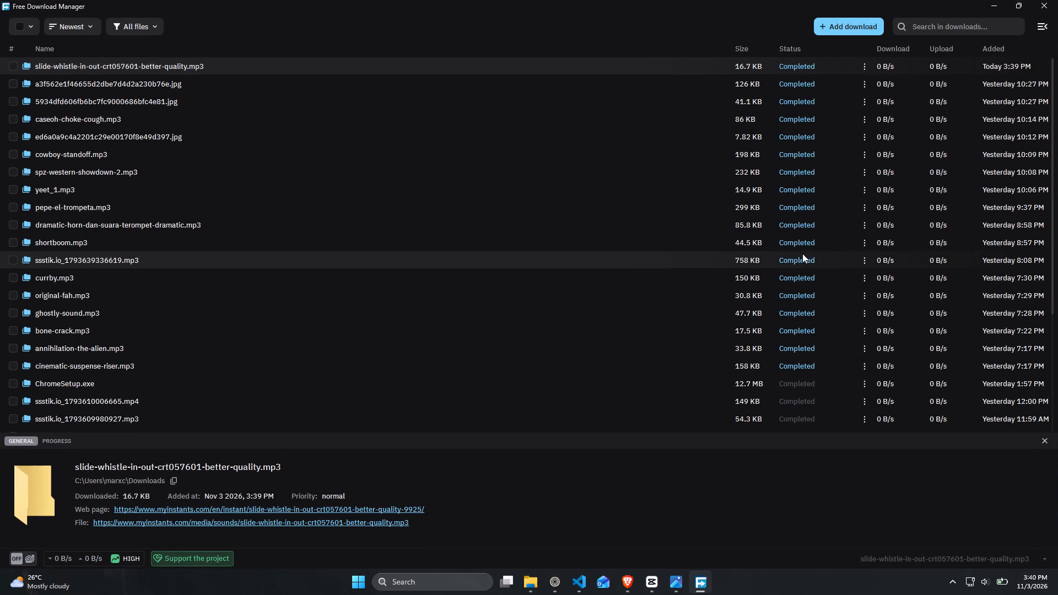
pyautogui.click(1057, 1)
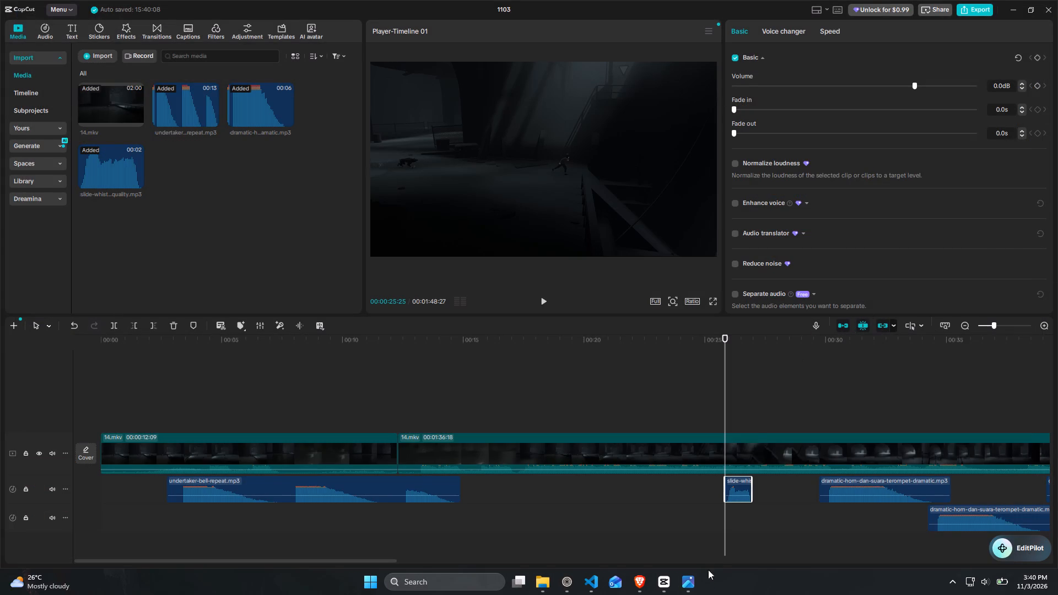
pyautogui.click(693, 587)
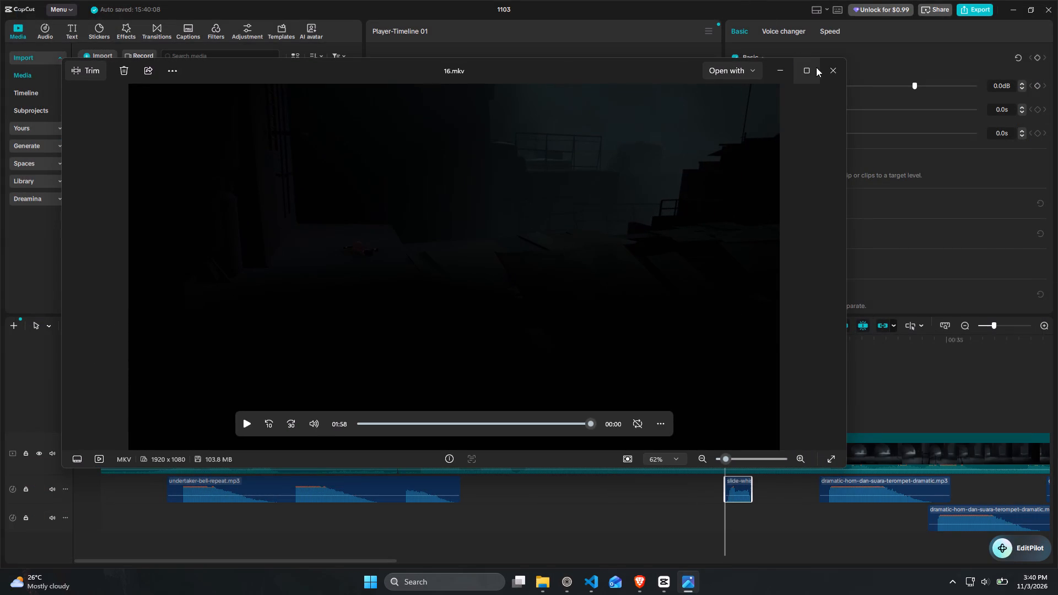
pyautogui.click(828, 71)
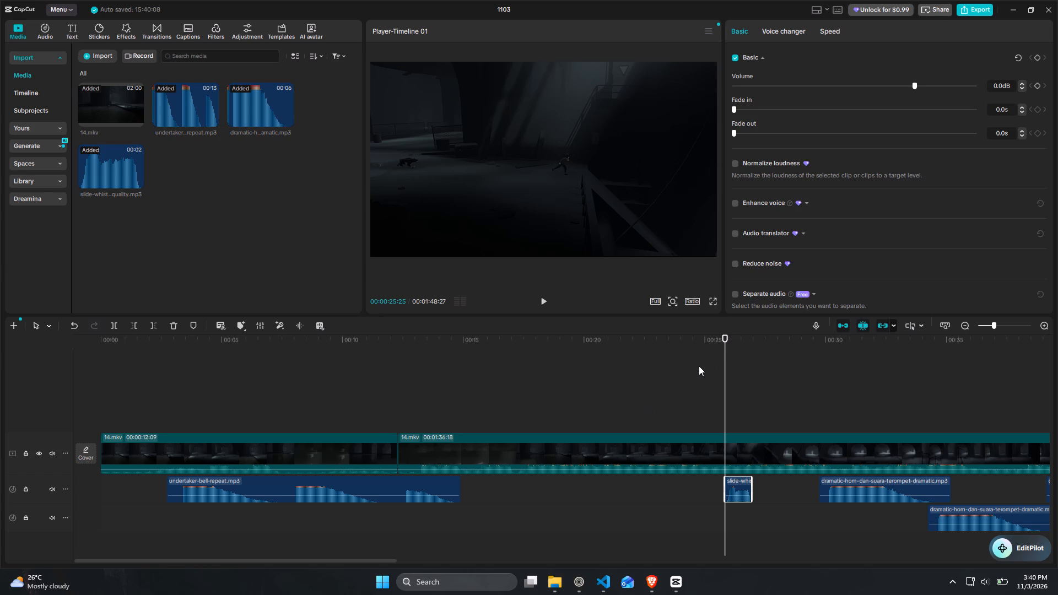
# Replay the slide from about 00:25 and nudge the slide whistle clip until it starts at about 00:26.
pyautogui.click(700, 342)
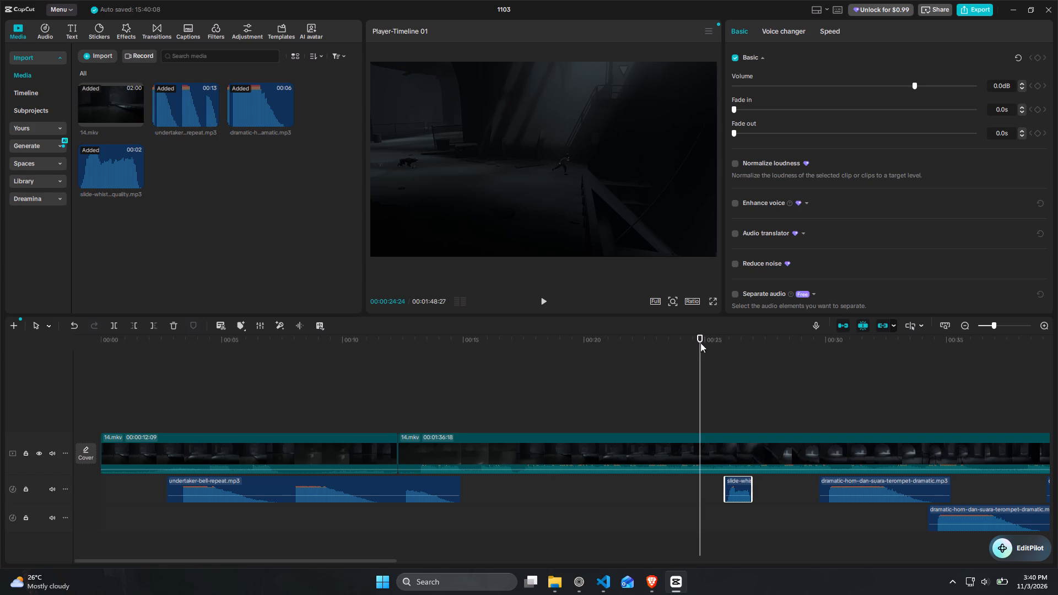
pyautogui.click(739, 483)
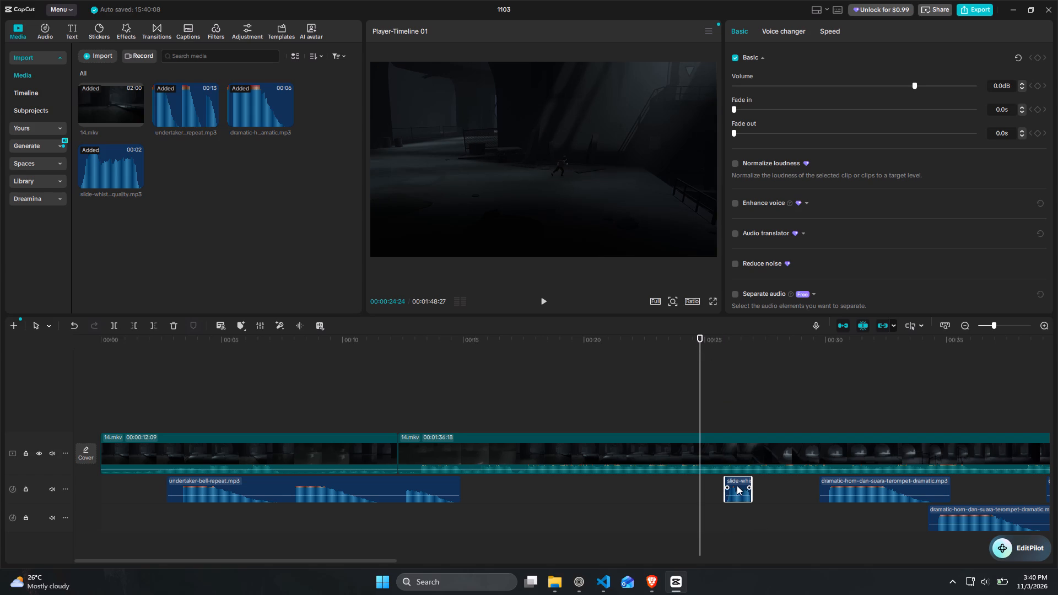
pyautogui.press('space')
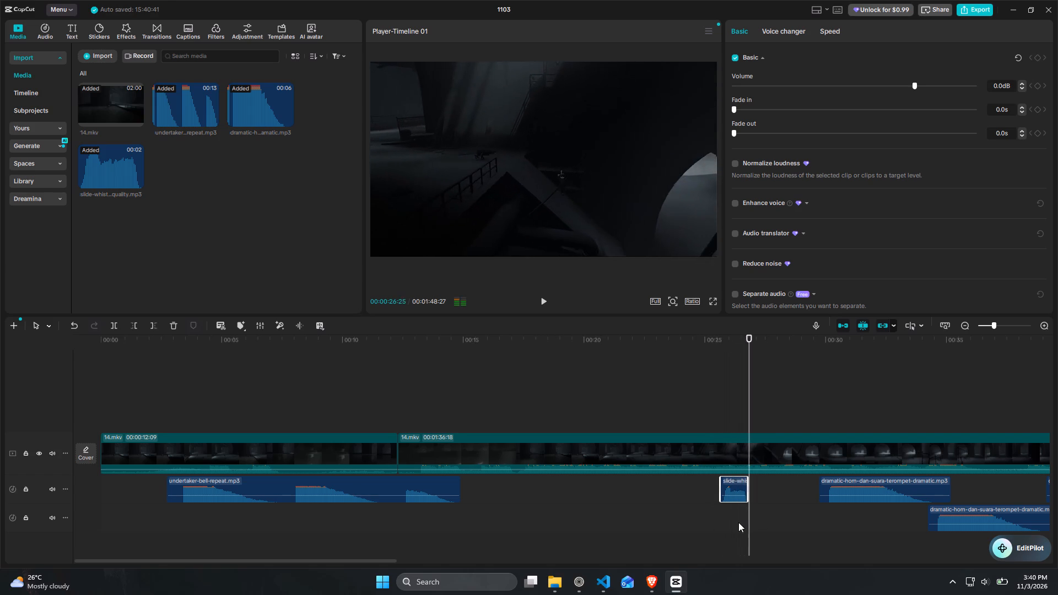
pyautogui.press('space')
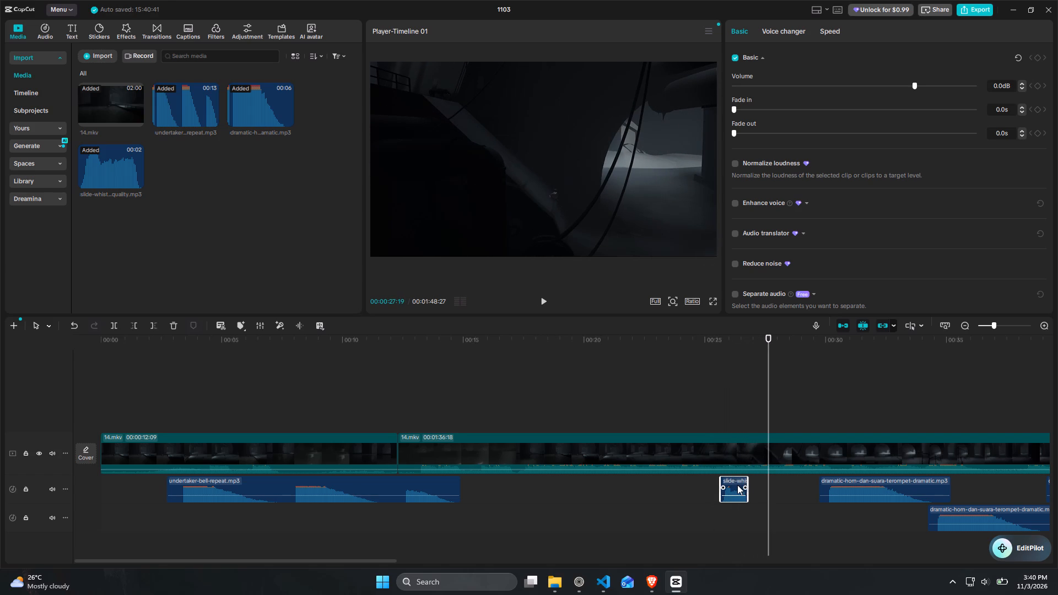
pyautogui.moveTo(737, 484); pyautogui.dragTo(743, 484)
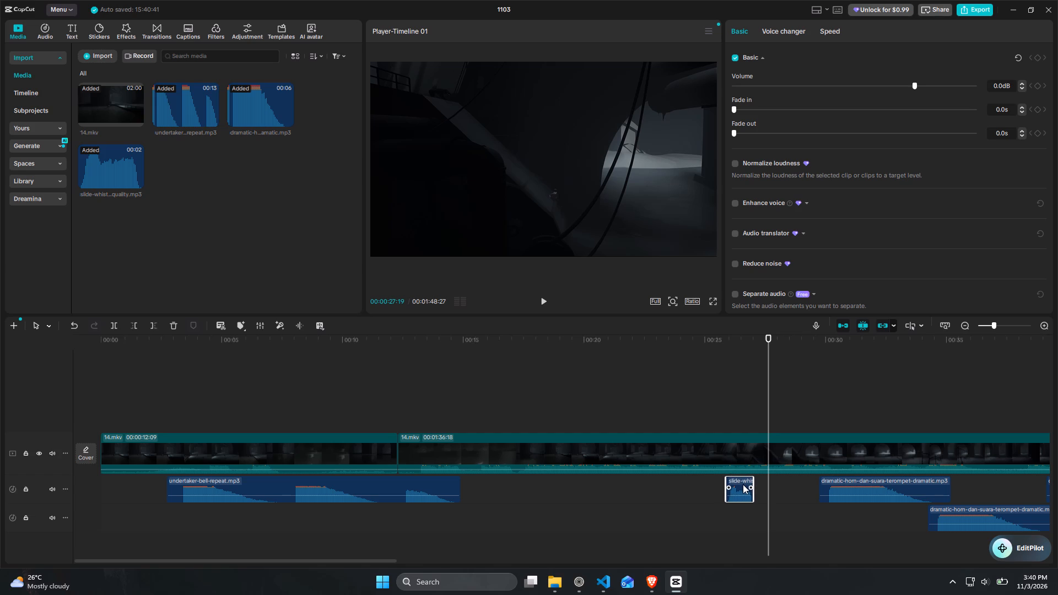
pyautogui.click(697, 343)
pyautogui.press('space')
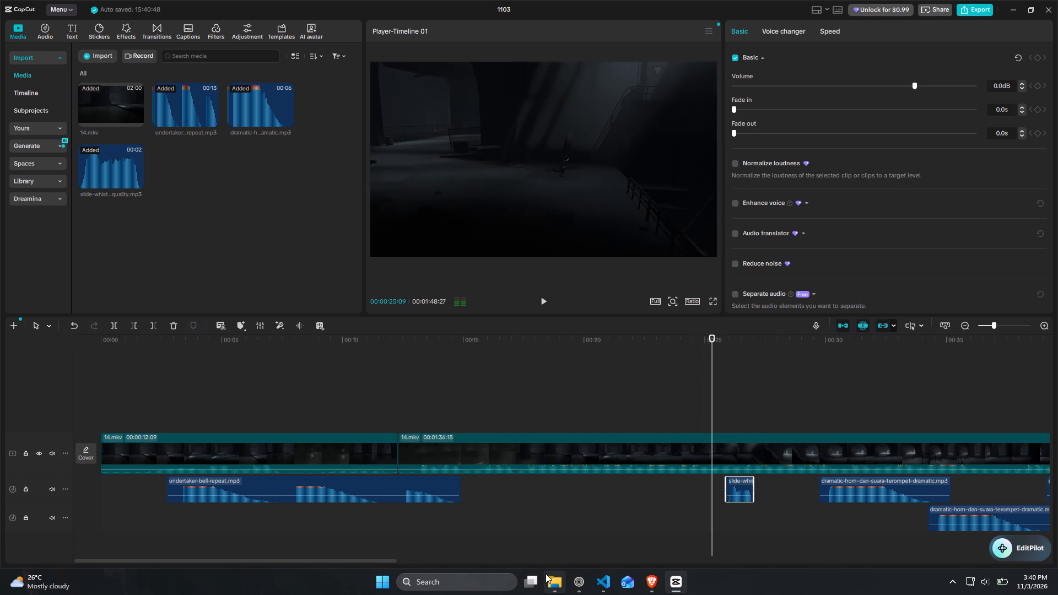
pyautogui.press('space')
pyautogui.press('space')
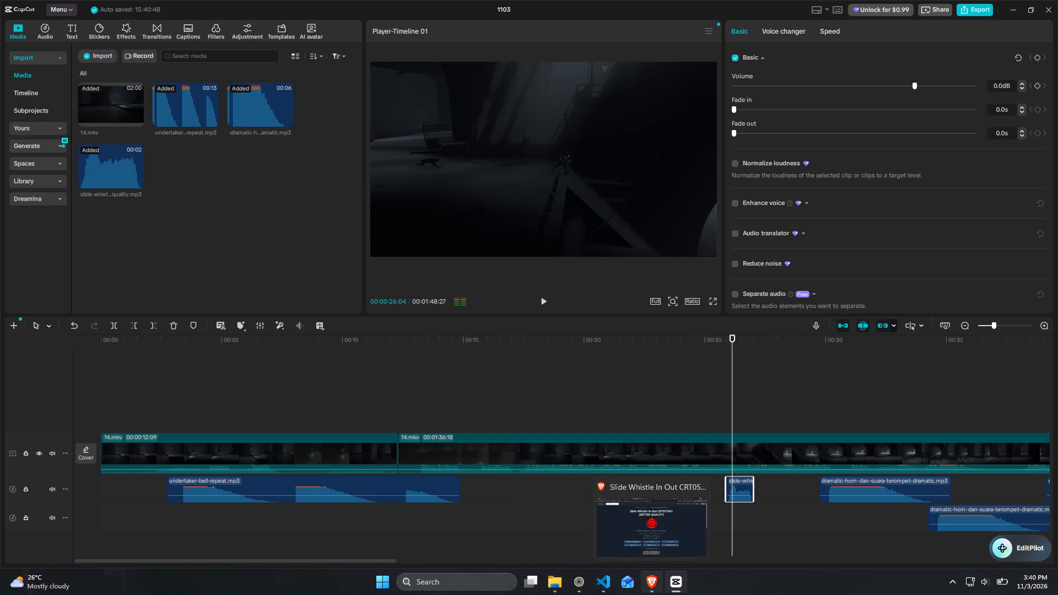
pyautogui.press('space')
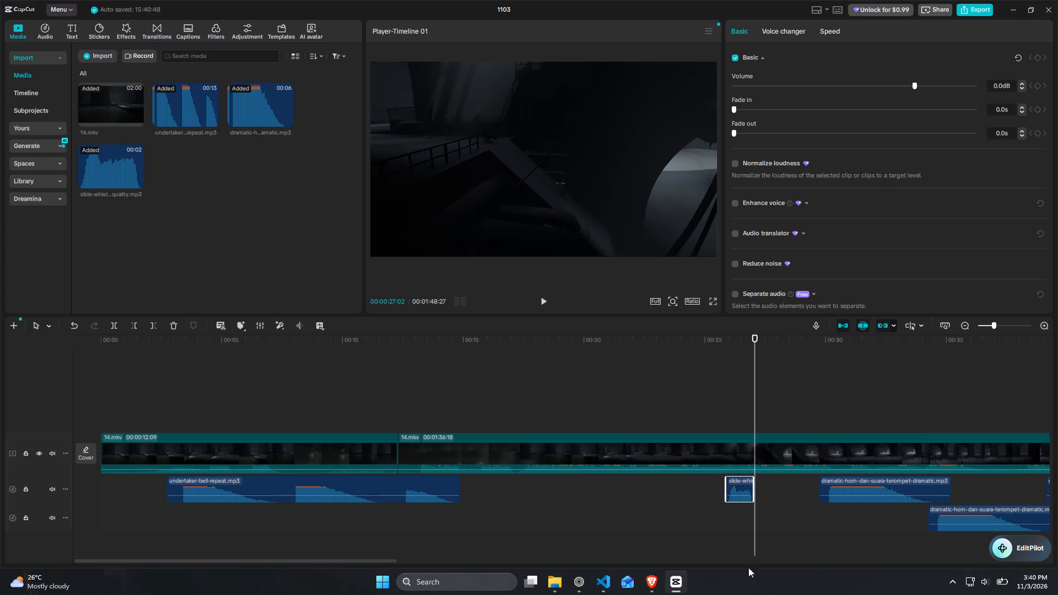
pyautogui.moveTo(738, 488); pyautogui.dragTo(743, 489)
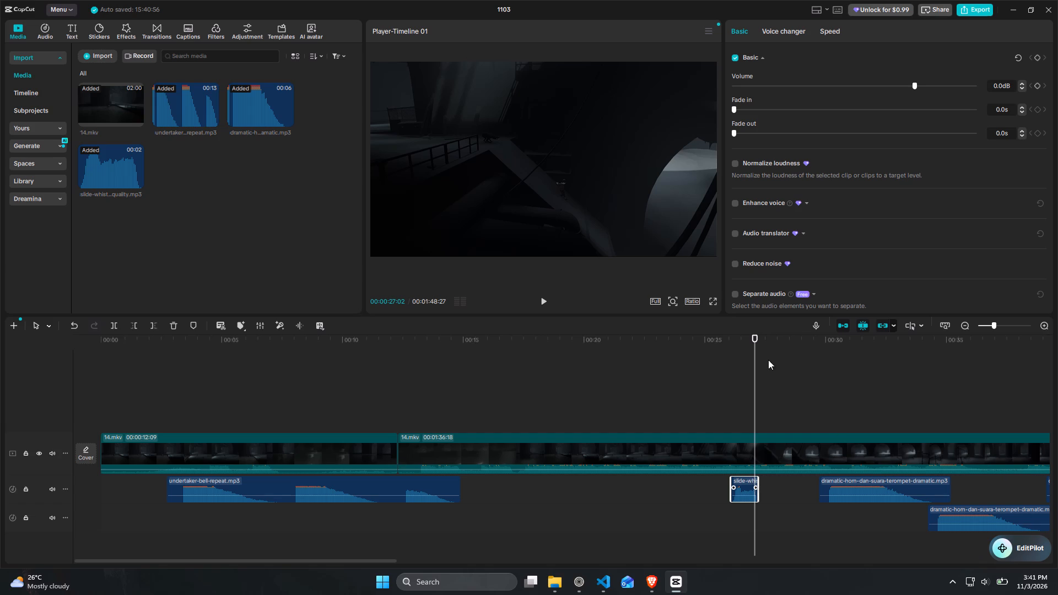
# Play the slide again and nudge the slide whistle clip slightly later, starting just after 00:26.
pyautogui.click(712, 339)
pyautogui.press('space')
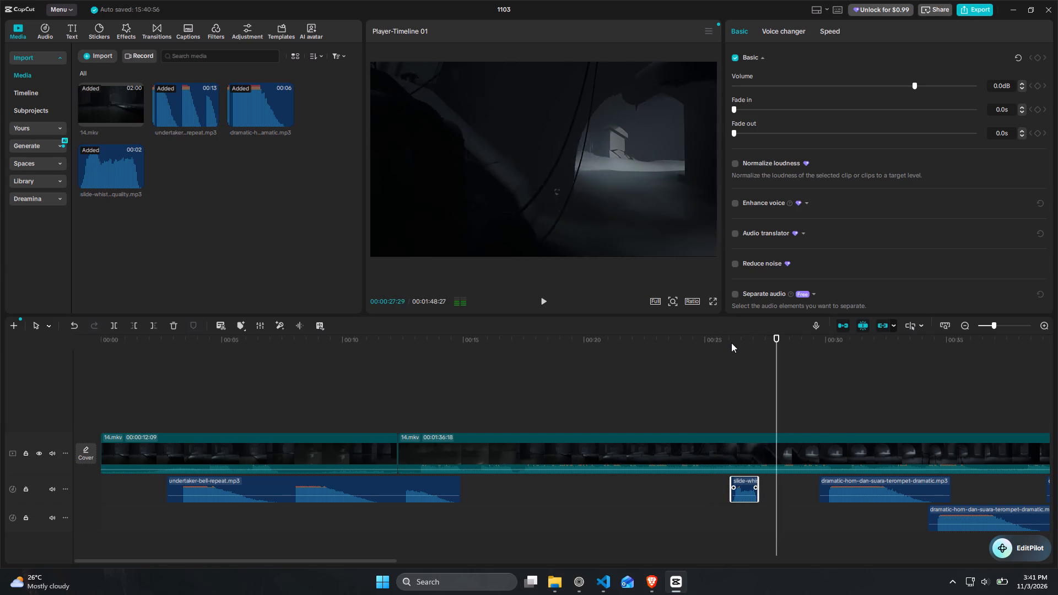
pyautogui.press('space')
pyautogui.moveTo(744, 483); pyautogui.dragTo(746, 483)
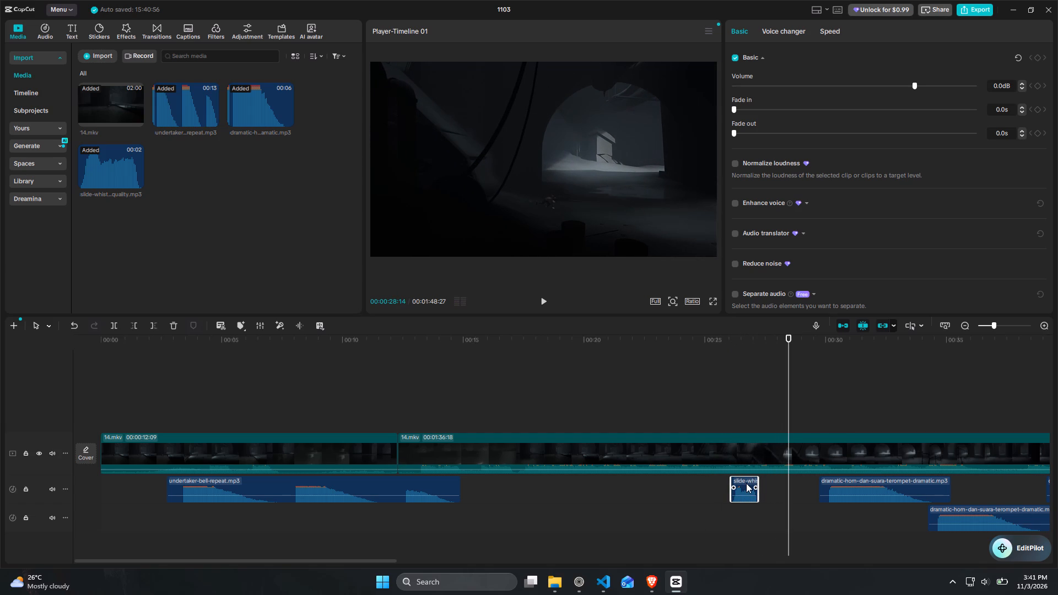
pyautogui.moveTo(746, 483); pyautogui.dragTo(749, 484)
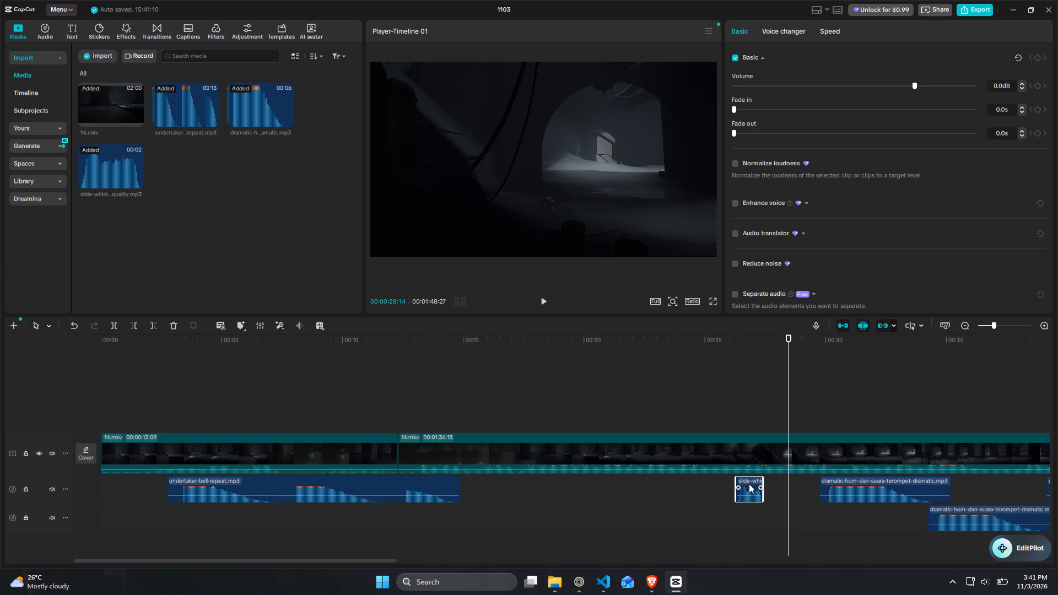
# Lower the slide whistle clip's volume to -5.3 dB and play back the slide to check it.
pyautogui.click(902, 83)
pyautogui.click(897, 86)
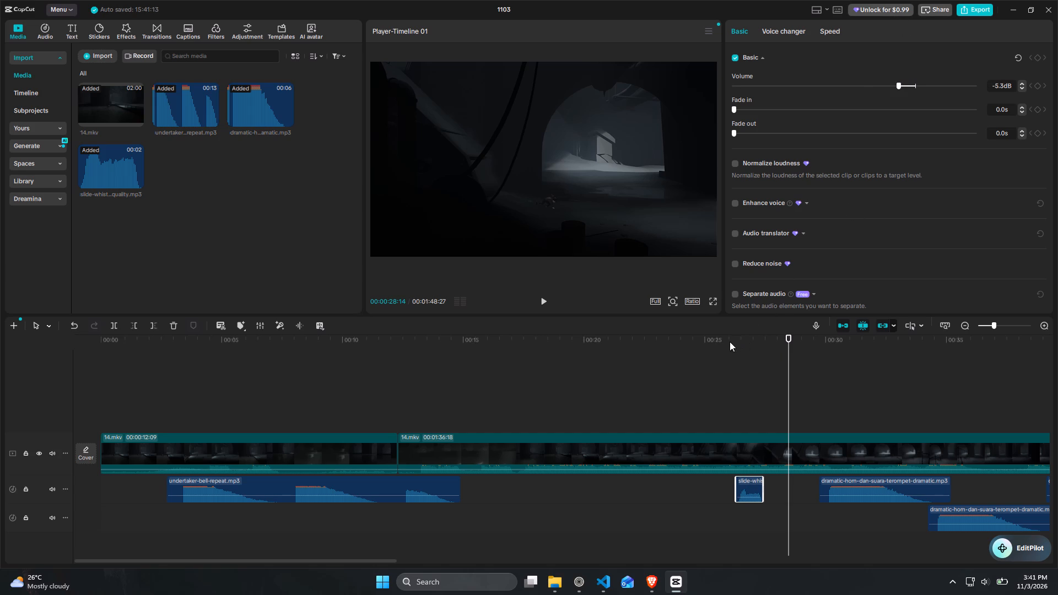
pyautogui.click(716, 342)
pyautogui.press('space')
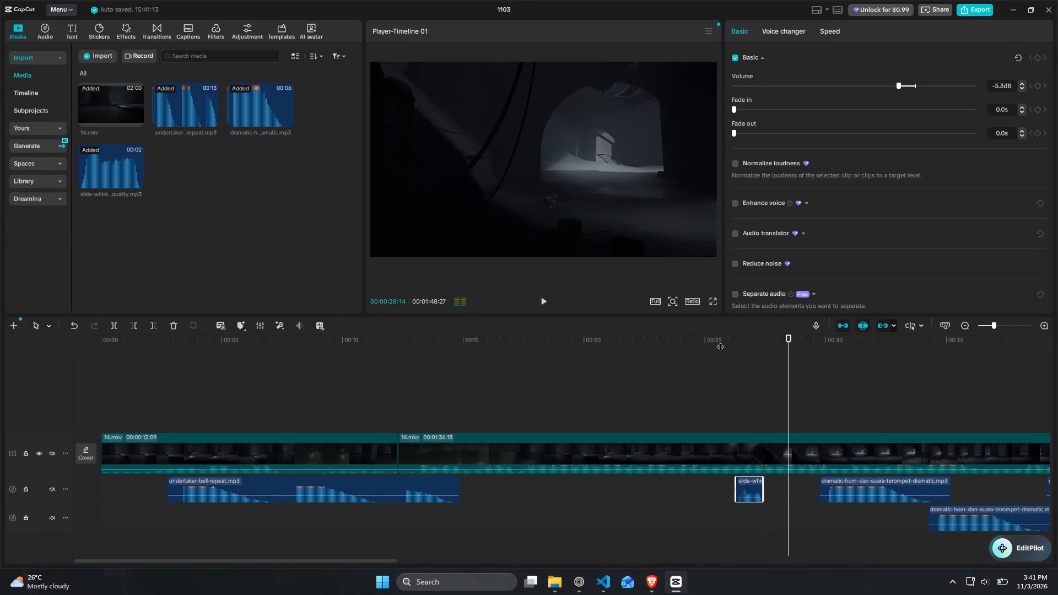
pyautogui.press('space')
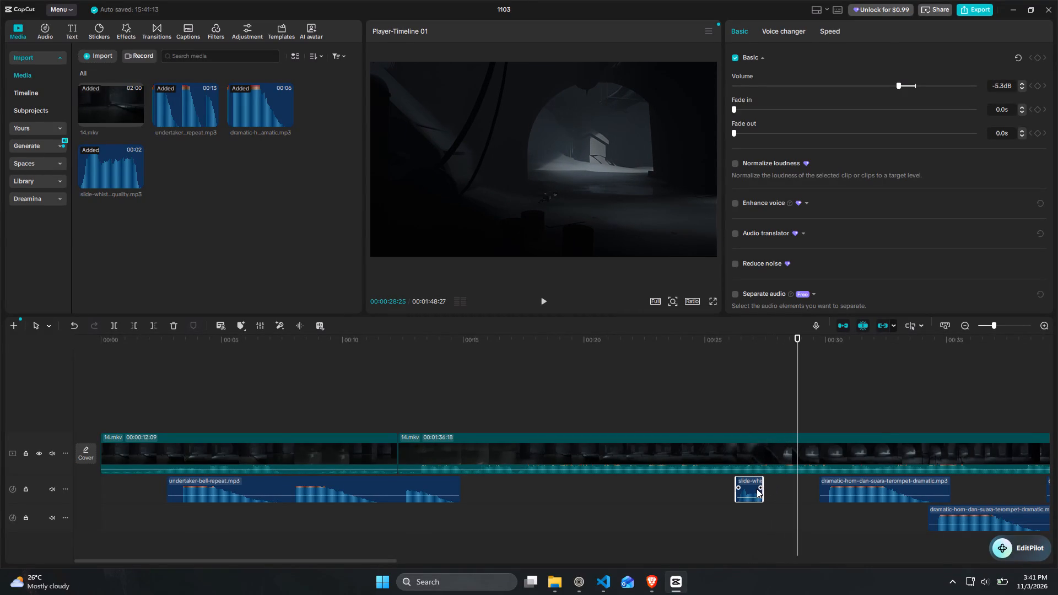
# Set the slide whistle clip's speed to 0.90x.
pyautogui.click(753, 485)
pyautogui.click(829, 32)
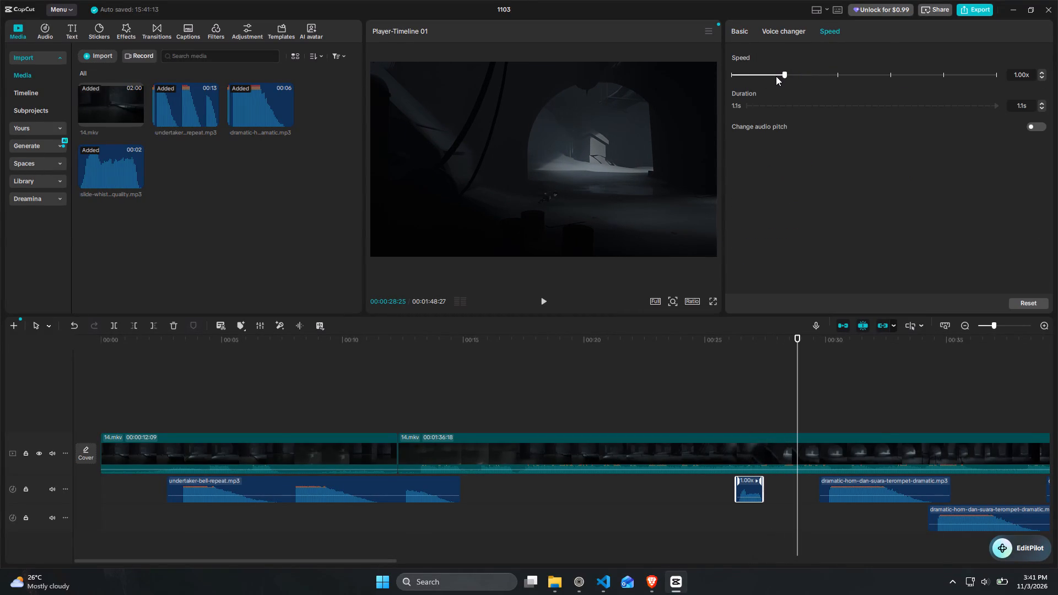
pyautogui.click(1043, 78)
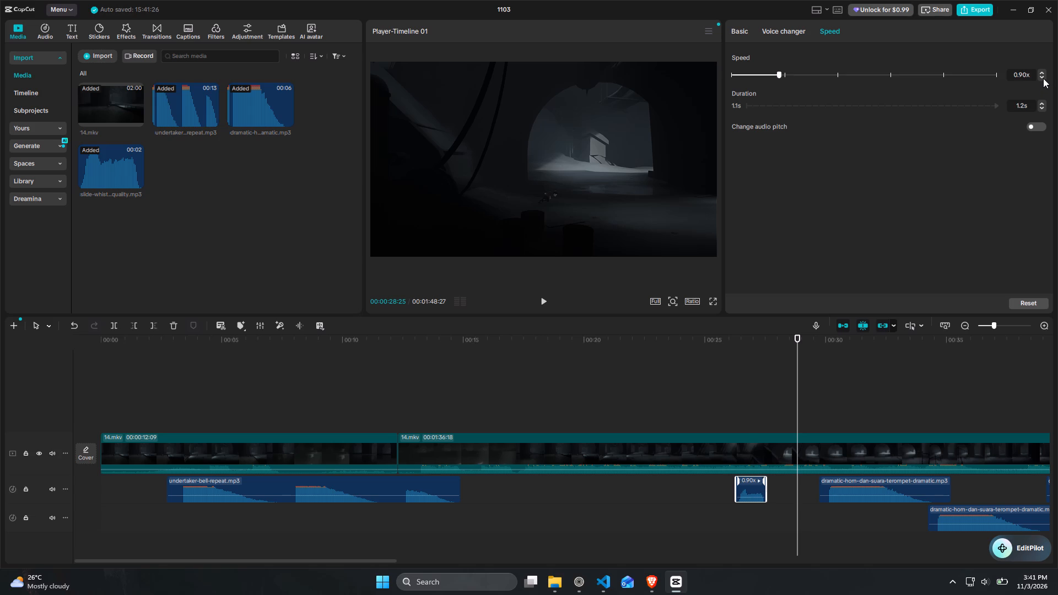
# Play back the slide from about 00:25, set the slide whistle clip's speed to 0.80x, and play the slide again.
pyautogui.click(699, 342)
pyautogui.press('space')
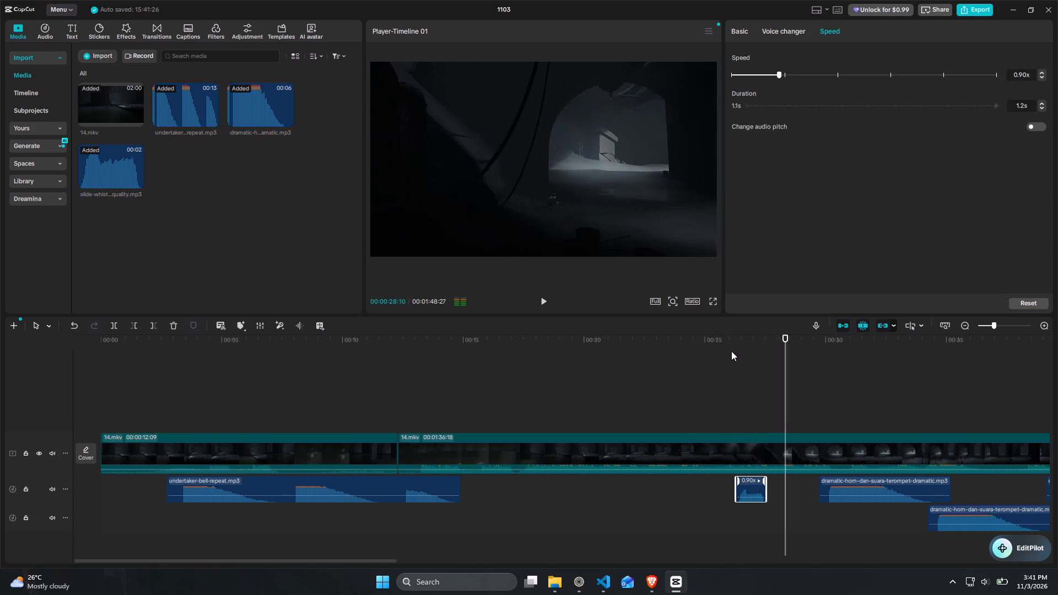
pyautogui.press('space')
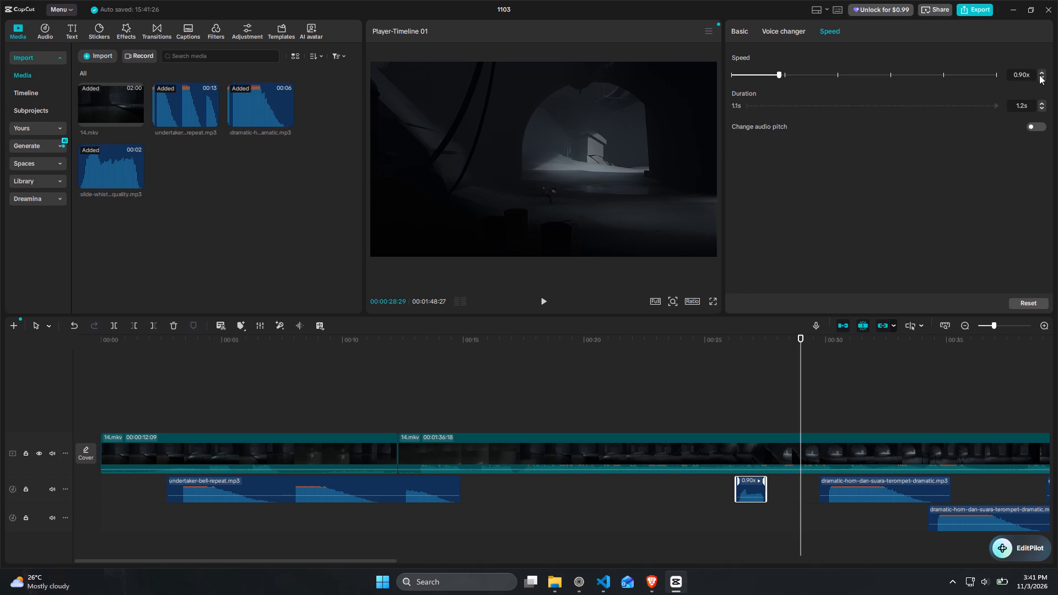
pyautogui.click(1041, 75)
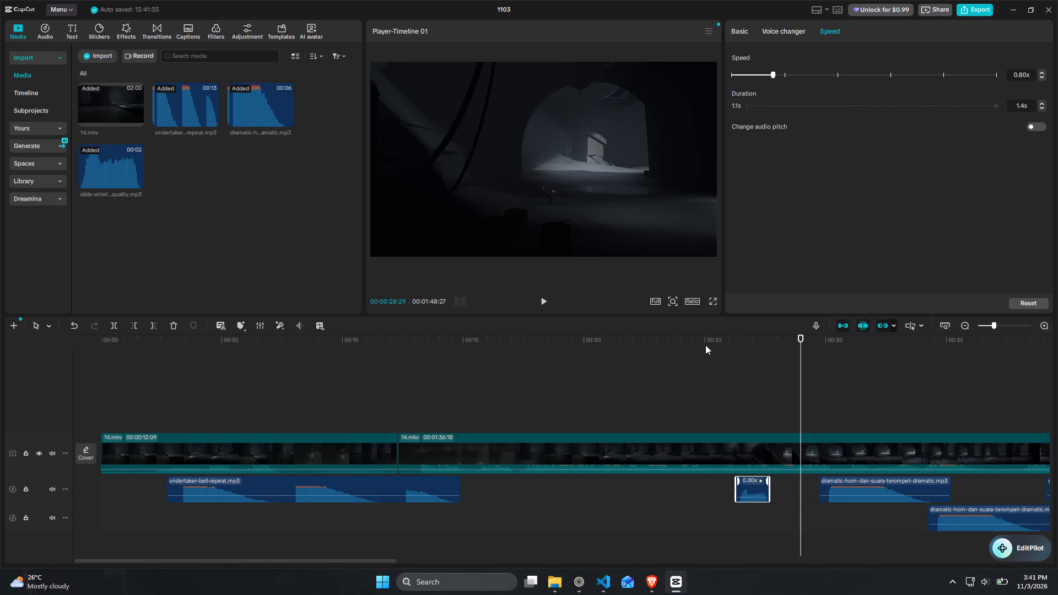
pyautogui.click(705, 340)
pyautogui.click(710, 342)
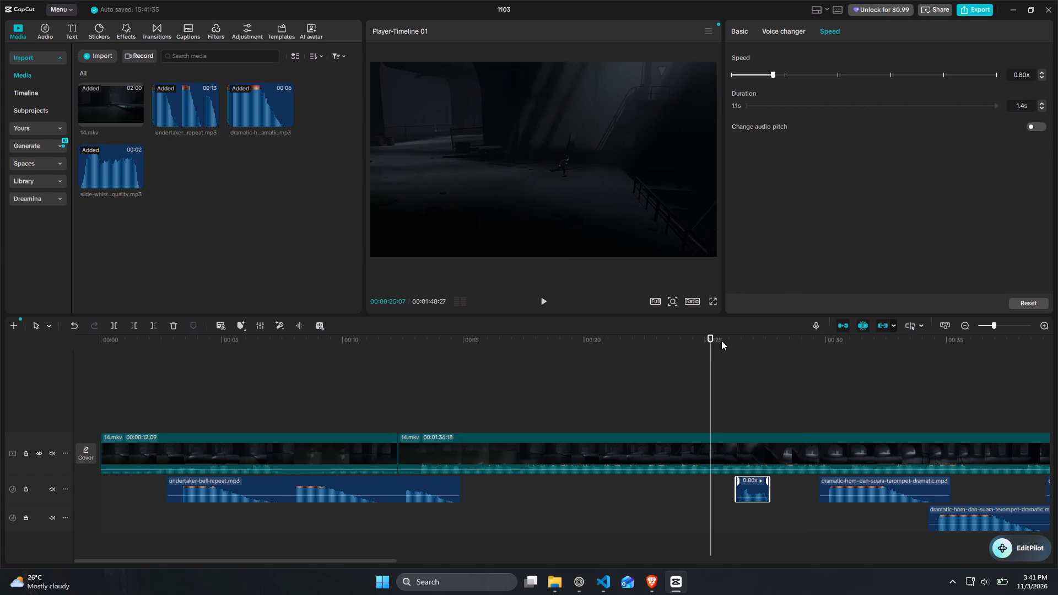
pyautogui.click(724, 340)
pyautogui.press('space')
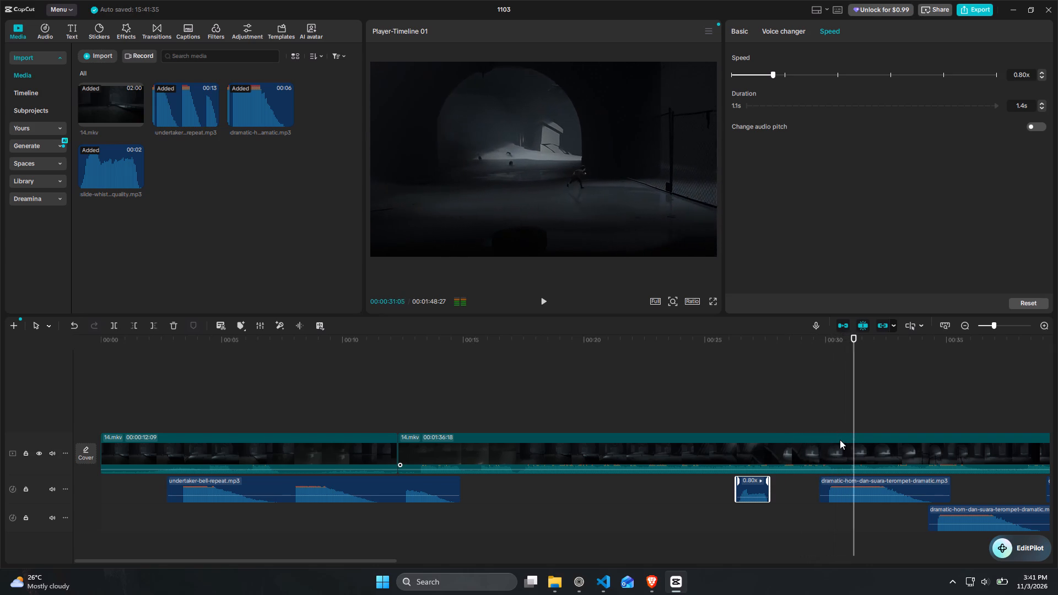
# Trim off the end of the first dramatic horn clip after 00:00:34:07, where the second horn clip starts.
pyautogui.hscroll(-2, 840, 440)
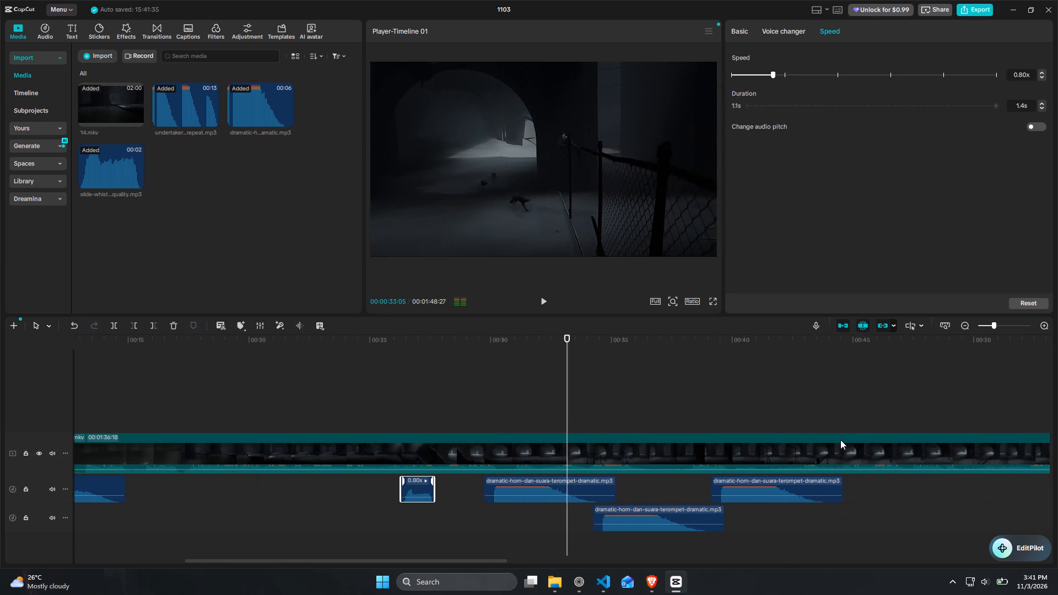
pyautogui.press('space')
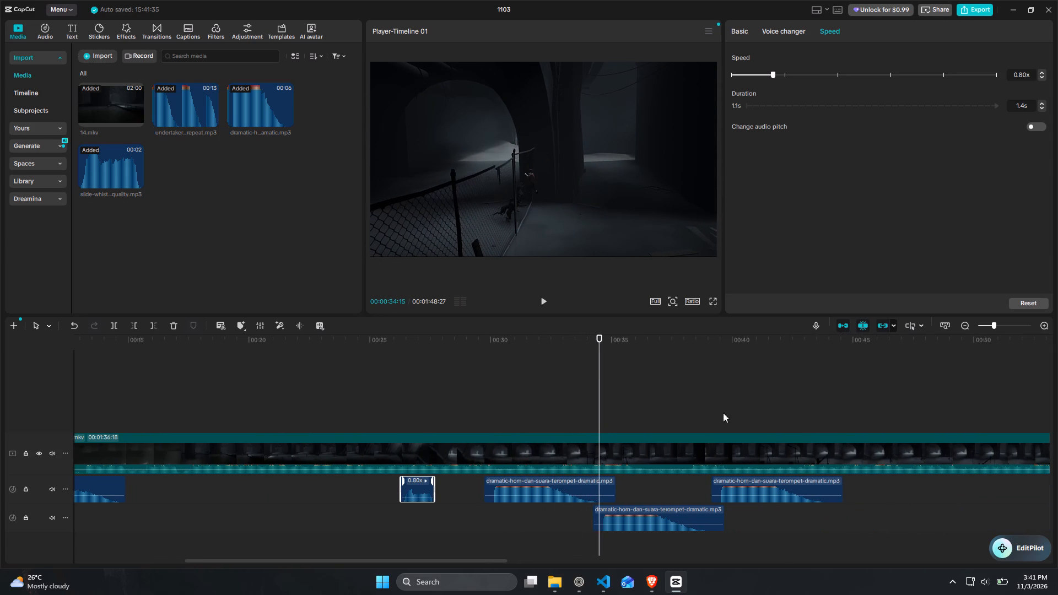
pyautogui.moveTo(584, 345); pyautogui.dragTo(589, 344)
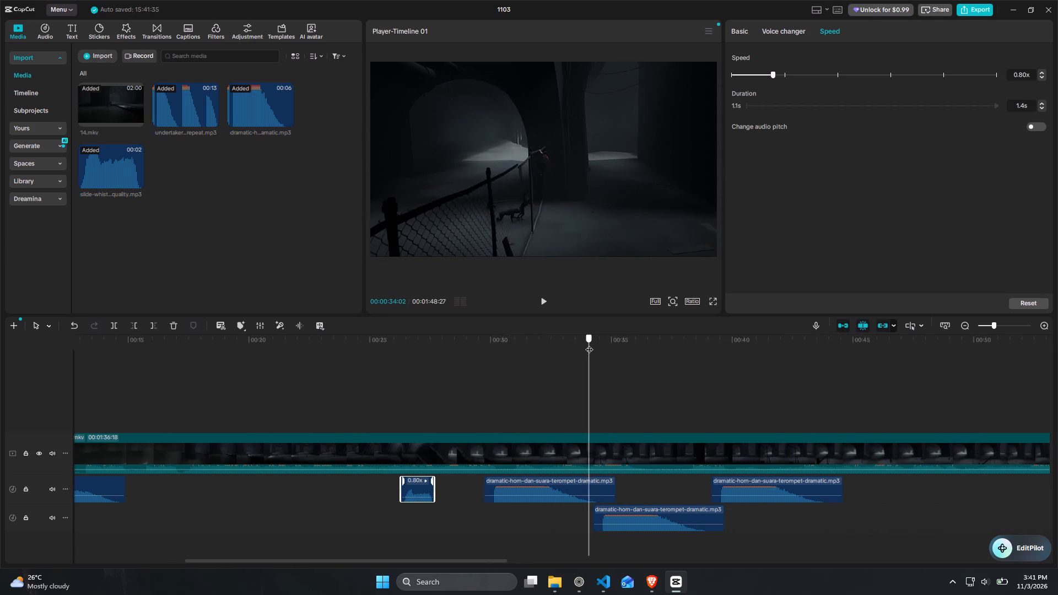
pyautogui.moveTo(589, 344); pyautogui.dragTo(592, 344)
pyautogui.click(608, 484)
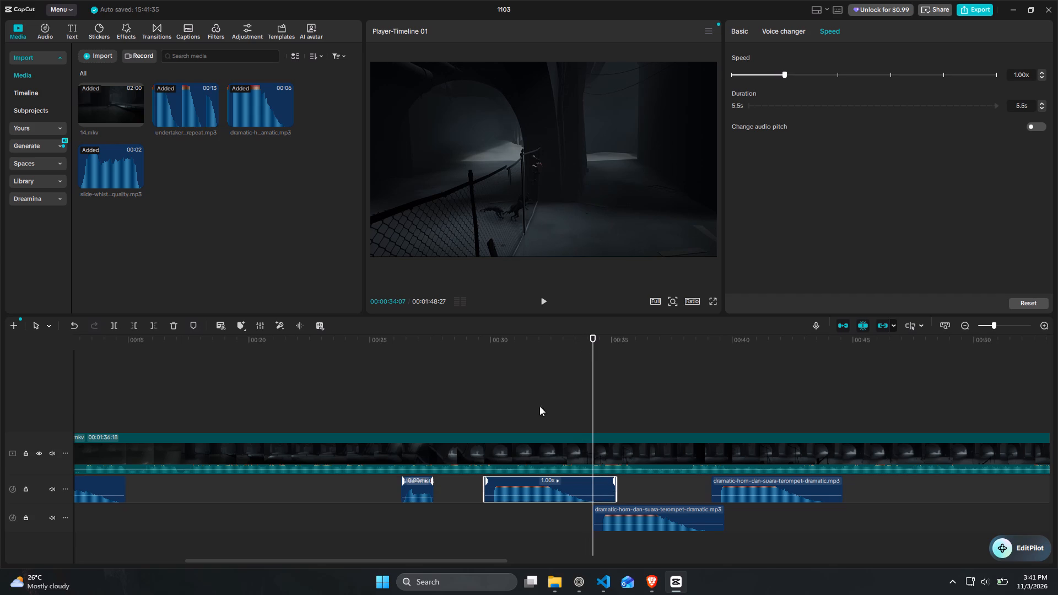
pyautogui.click(152, 325)
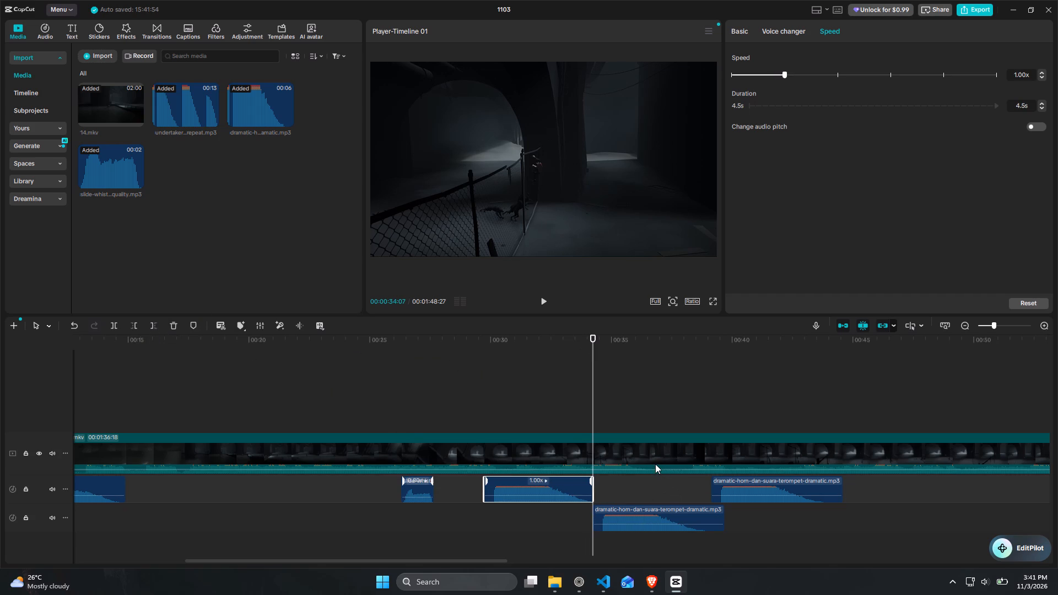
# Trim off the end of the second dramatic horn clip after 00:00:38:25, just before the third horn clip.
pyautogui.click(741, 31)
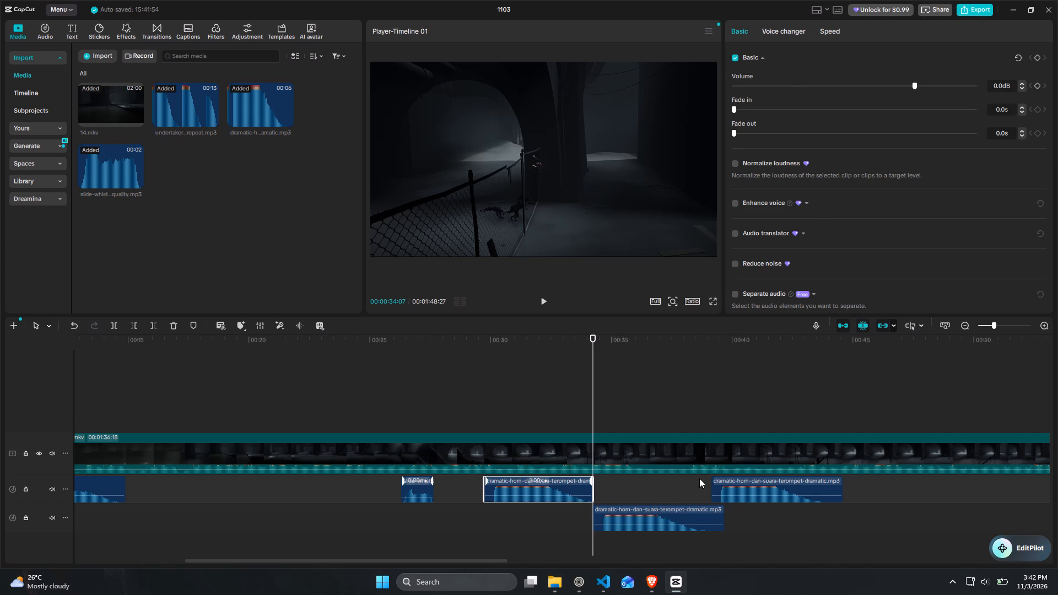
pyautogui.moveTo(710, 347); pyautogui.dragTo(704, 348)
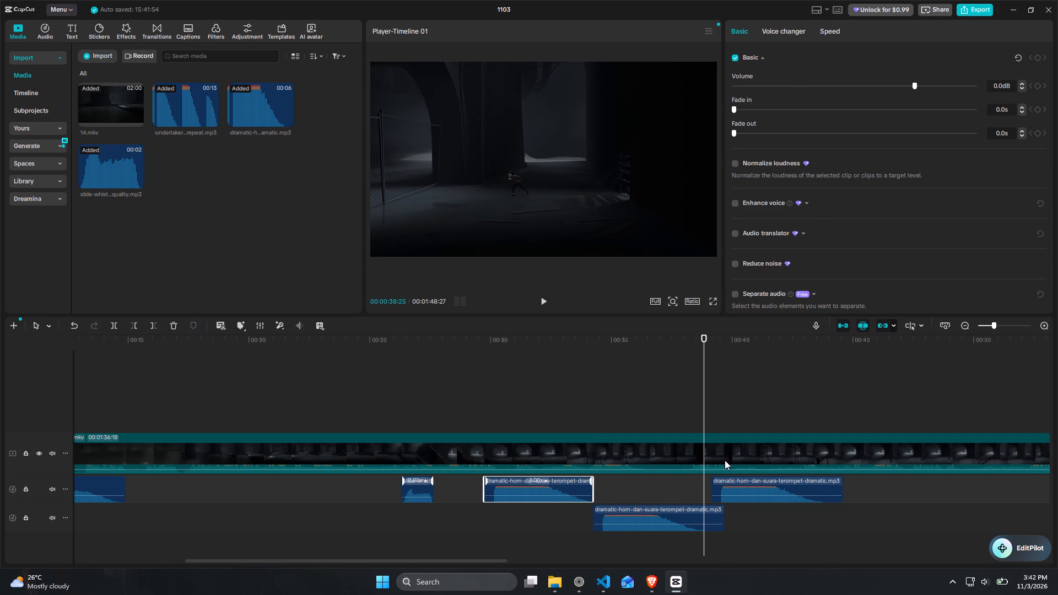
pyautogui.click(710, 521)
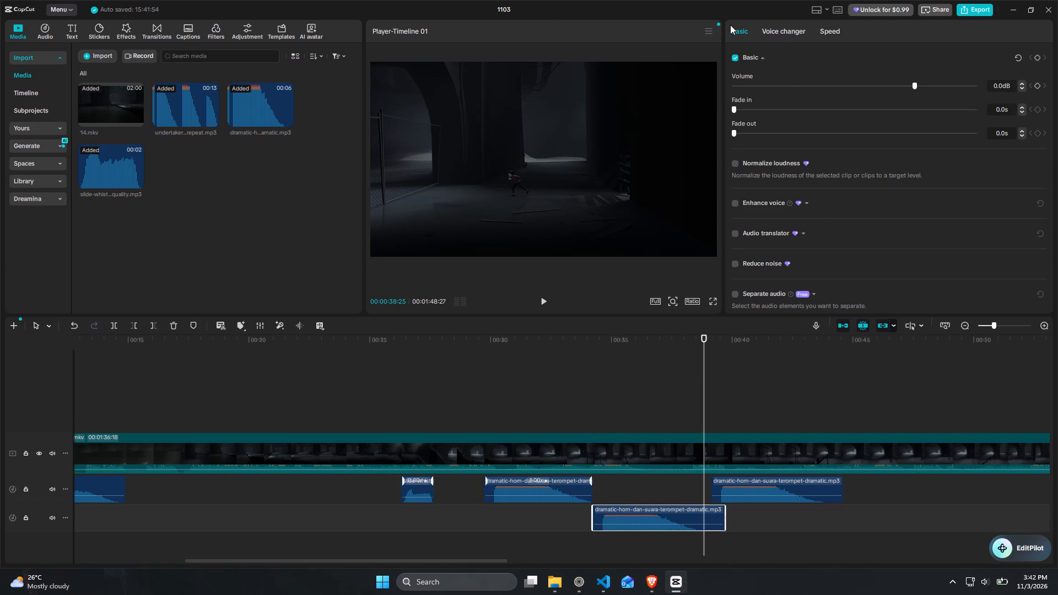
pyautogui.click(152, 324)
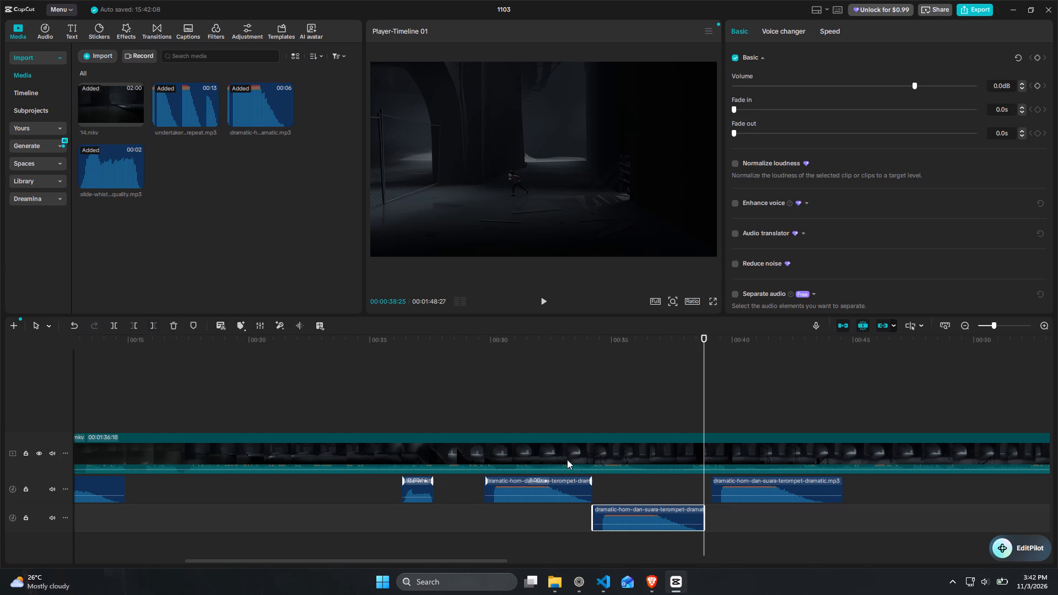
# Reposition the second horn clip on the lower audio track just before 00:34, slightly overlapping the end of the first horn.
pyautogui.moveTo(641, 517); pyautogui.dragTo(641, 491)
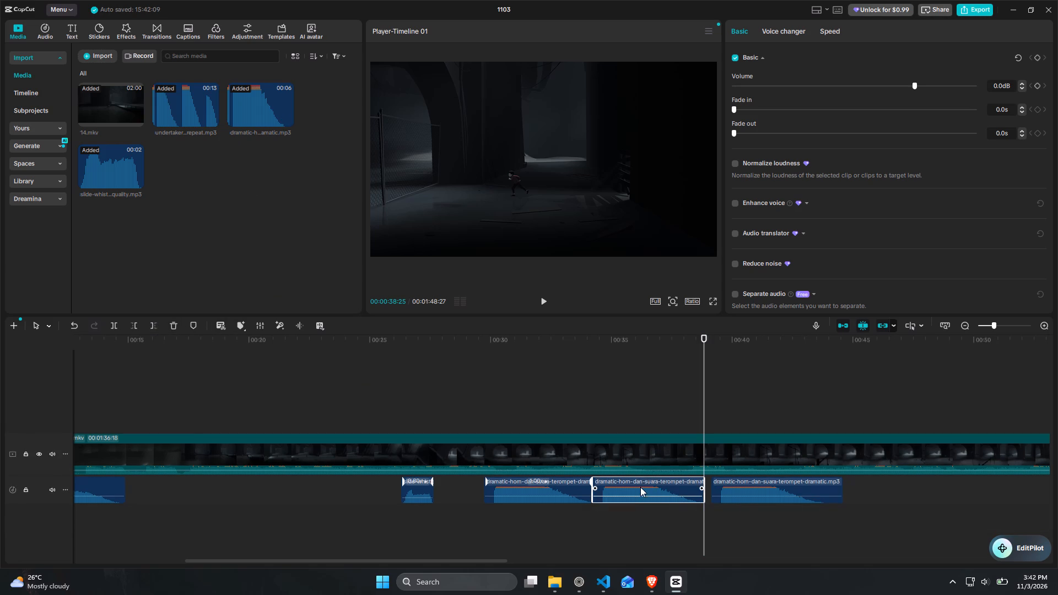
pyautogui.moveTo(640, 484); pyautogui.dragTo(641, 494)
pyautogui.moveTo(635, 488); pyautogui.dragTo(633, 508)
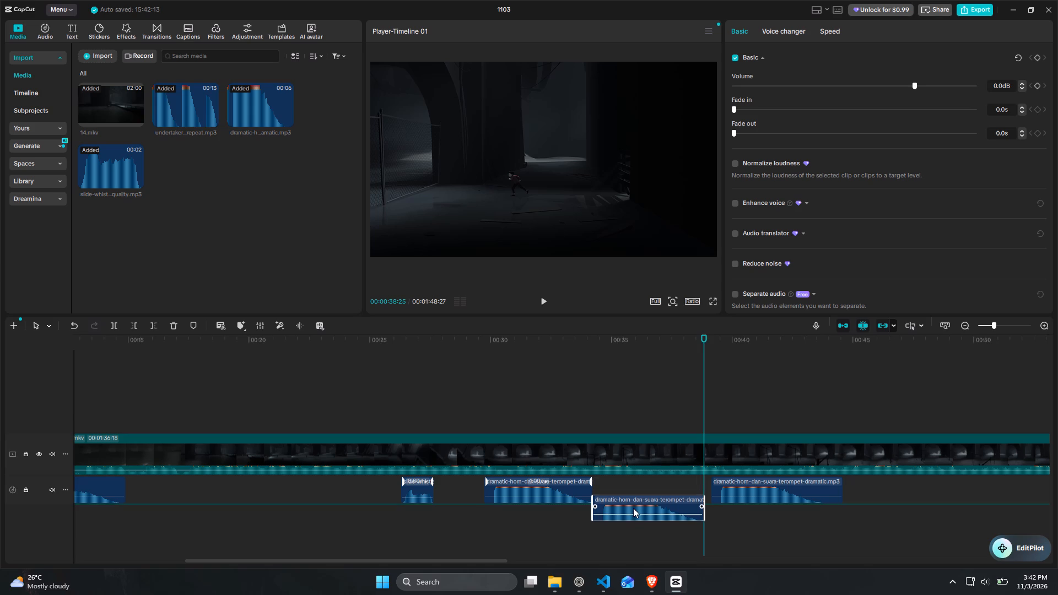
pyautogui.moveTo(633, 508); pyautogui.dragTo(627, 516)
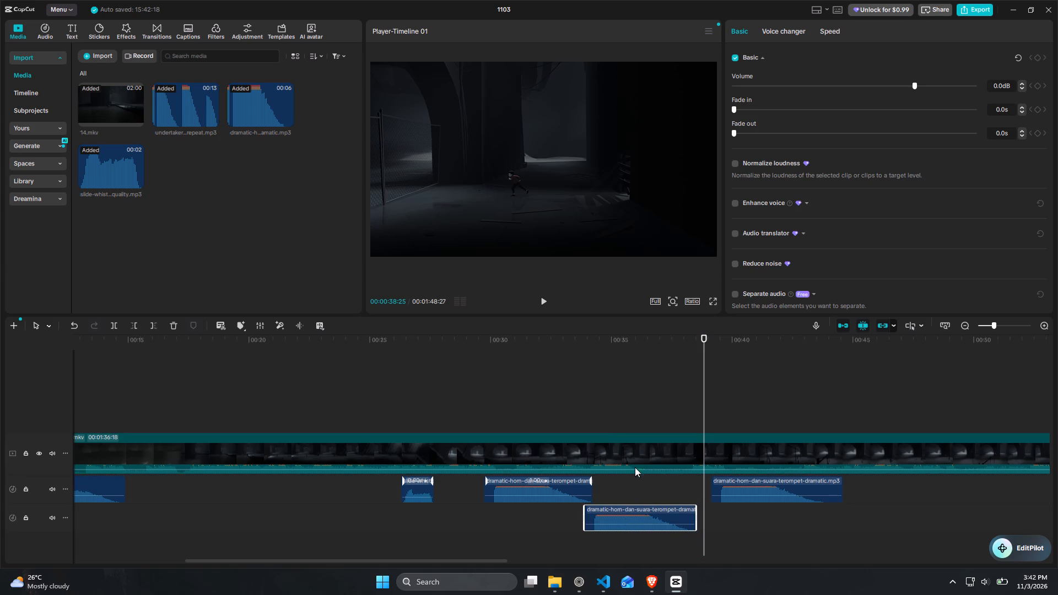
# Move the third horn clip earlier to about 00:38, overlapping the second horn's end, and play back the horn transitions from about 00:32.
pyautogui.moveTo(592, 344); pyautogui.dragTo(591, 339)
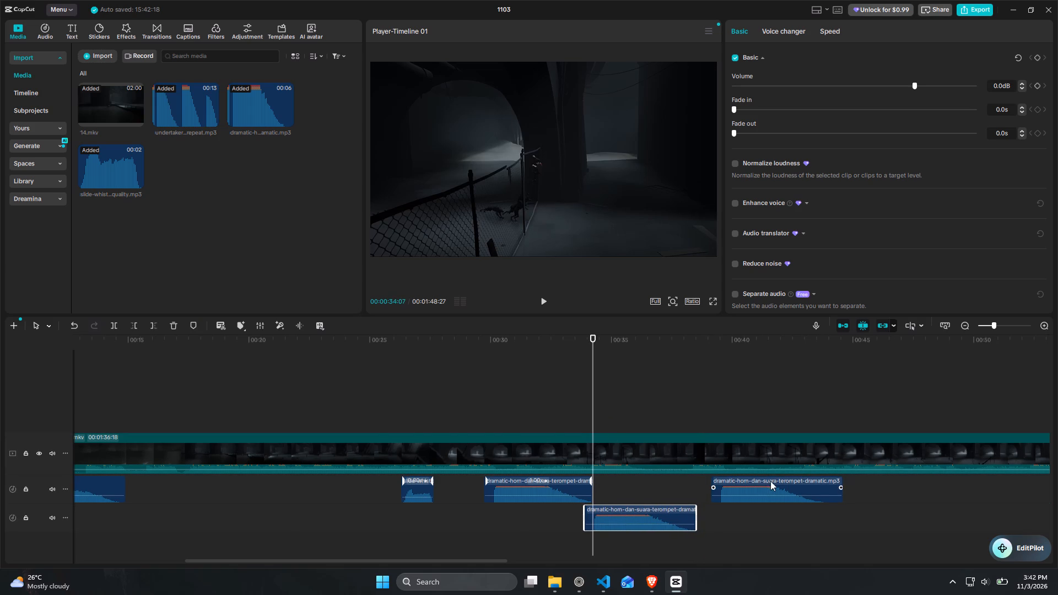
pyautogui.moveTo(754, 488); pyautogui.dragTo(727, 488)
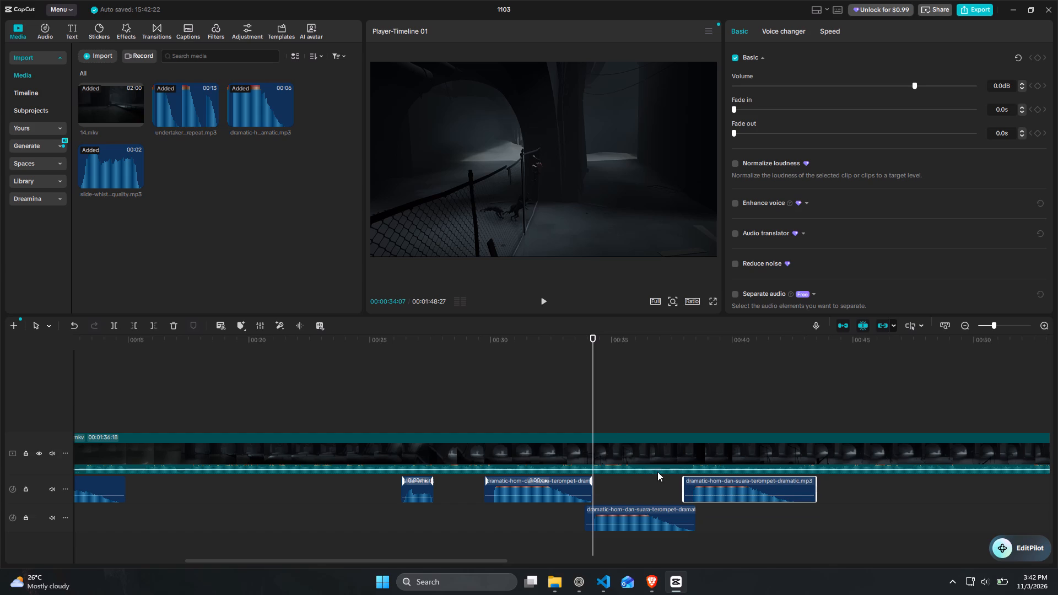
pyautogui.press('space')
pyautogui.click(554, 333)
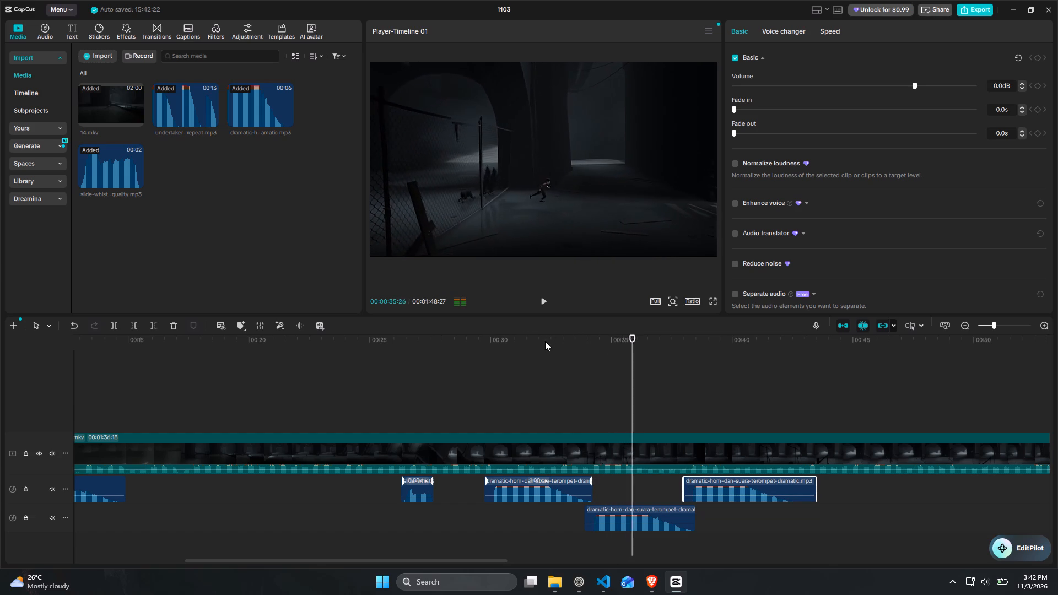
pyautogui.click(544, 342)
pyautogui.press('space')
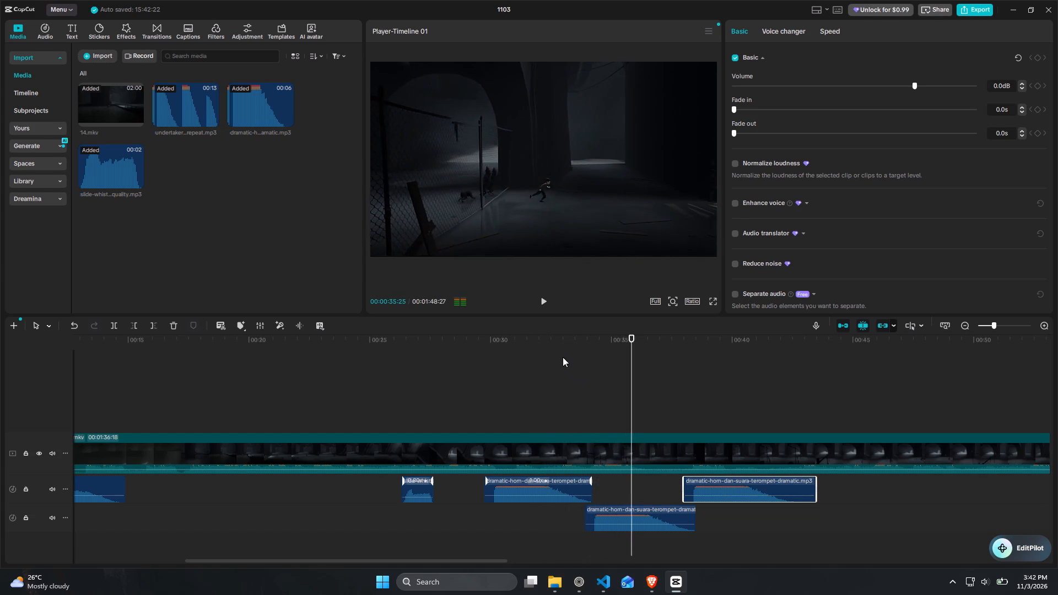
pyautogui.click(546, 340)
pyautogui.press('space')
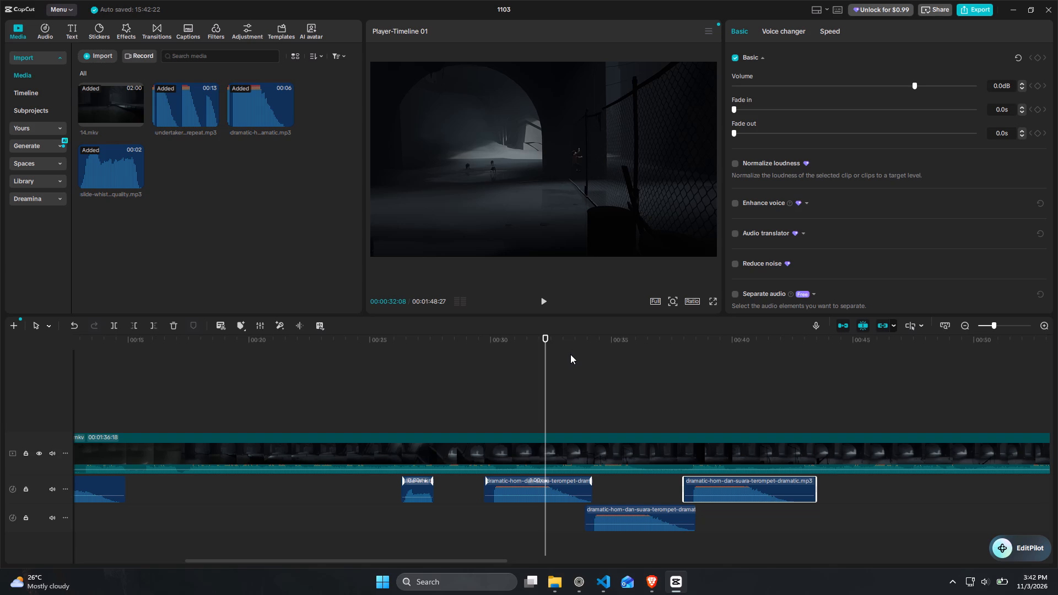
pyautogui.press('space')
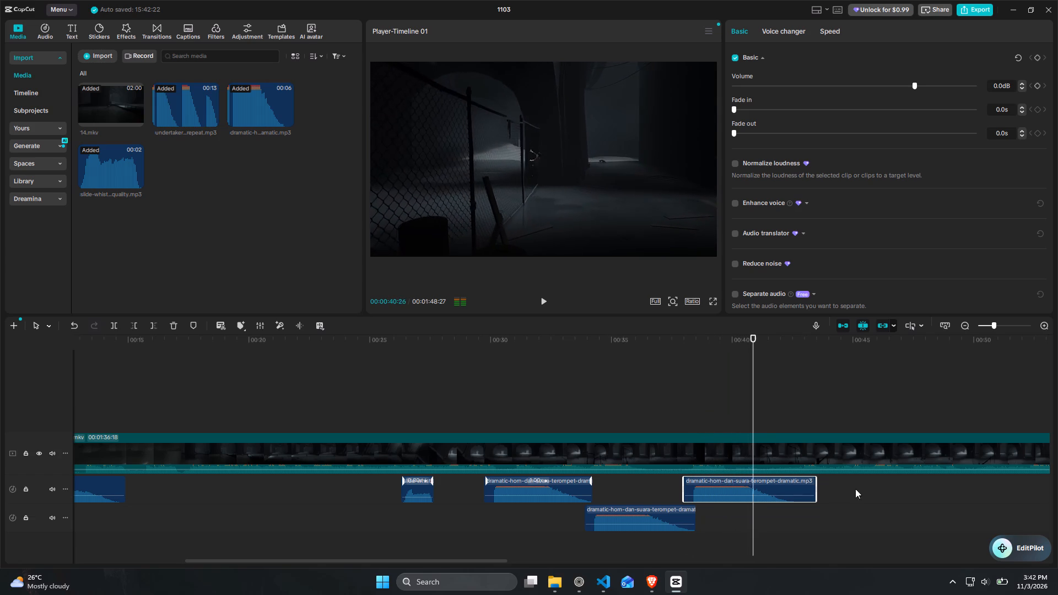
# Play the video's opening and trim the start of the first 14.mkv clip up to 00:00:01:03.
pyautogui.click(875, 515)
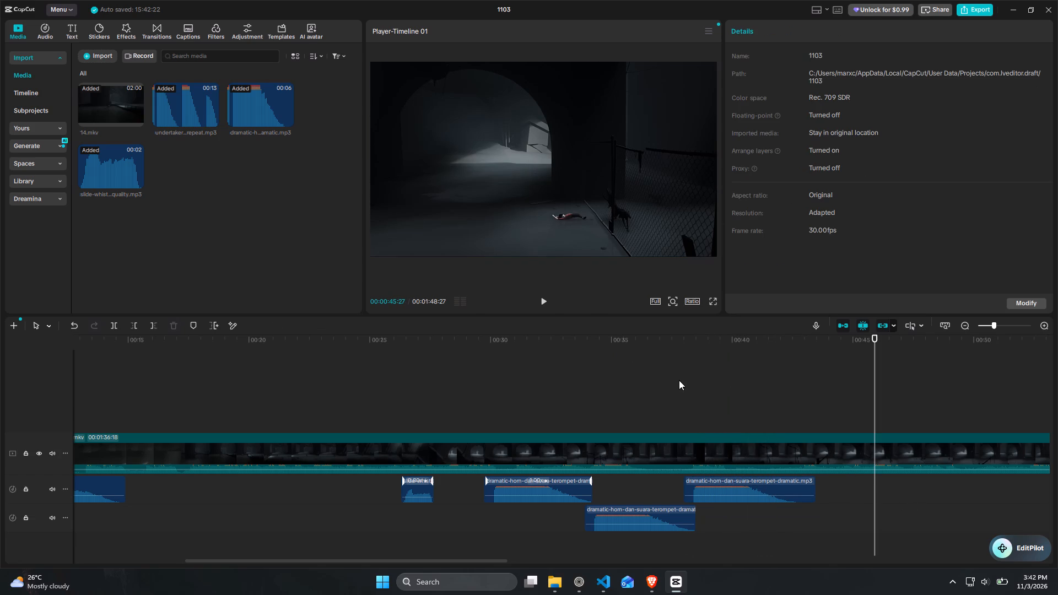
pyautogui.hscroll(-4, 727, 375)
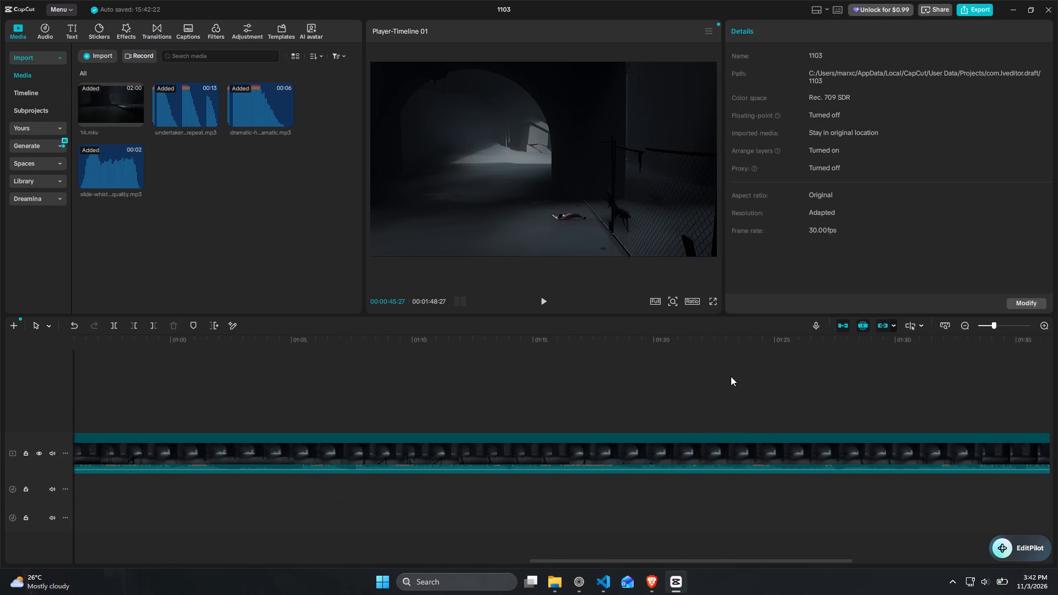
pyautogui.hscroll(-5, 731, 376)
pyautogui.hscroll(9, 731, 376)
pyautogui.click(126, 342)
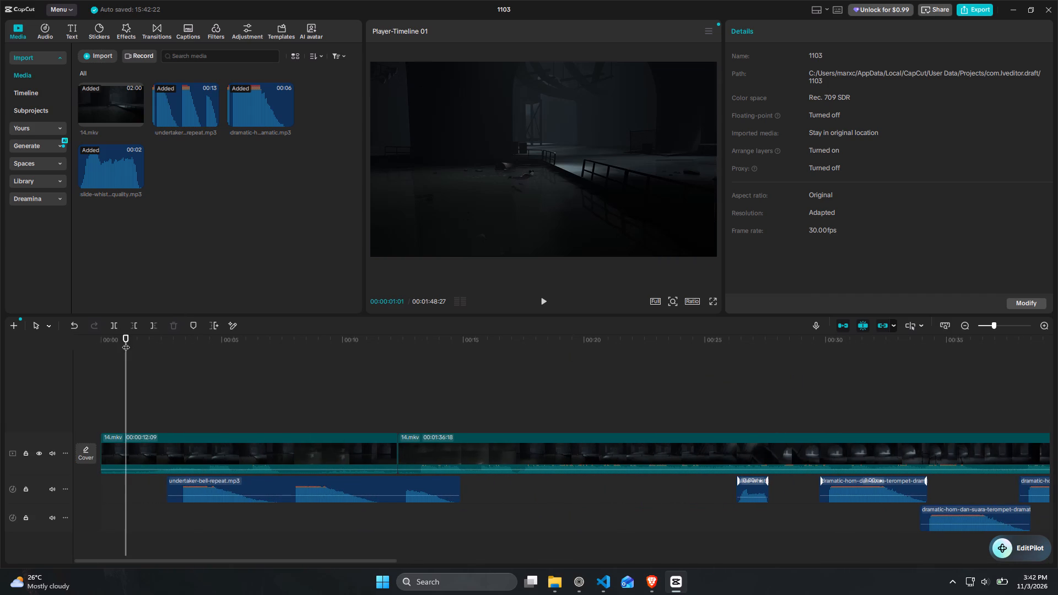
pyautogui.moveTo(117, 341); pyautogui.dragTo(74, 342)
pyautogui.press('space')
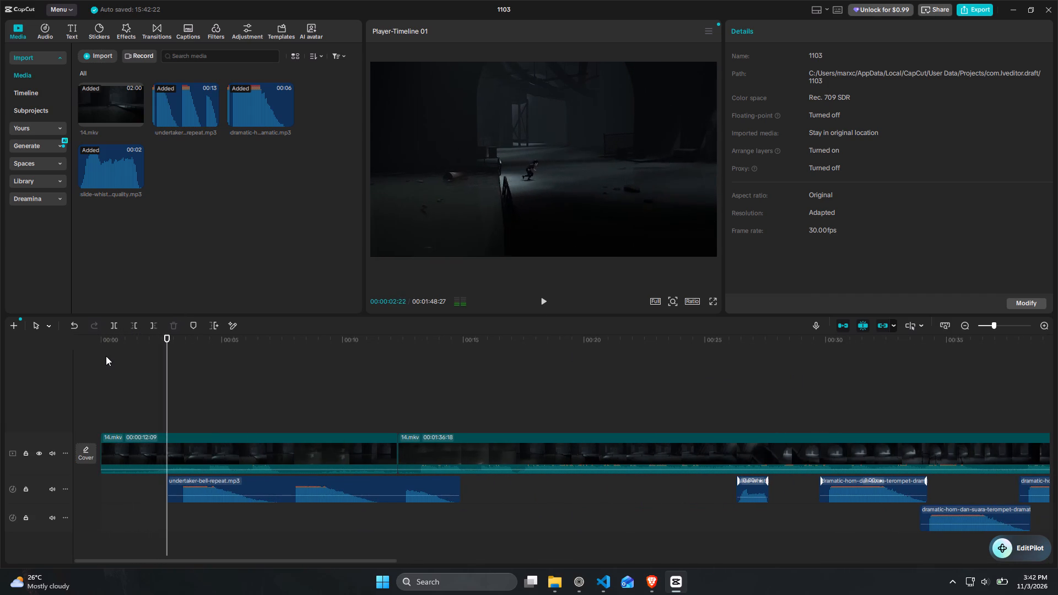
pyautogui.press('space')
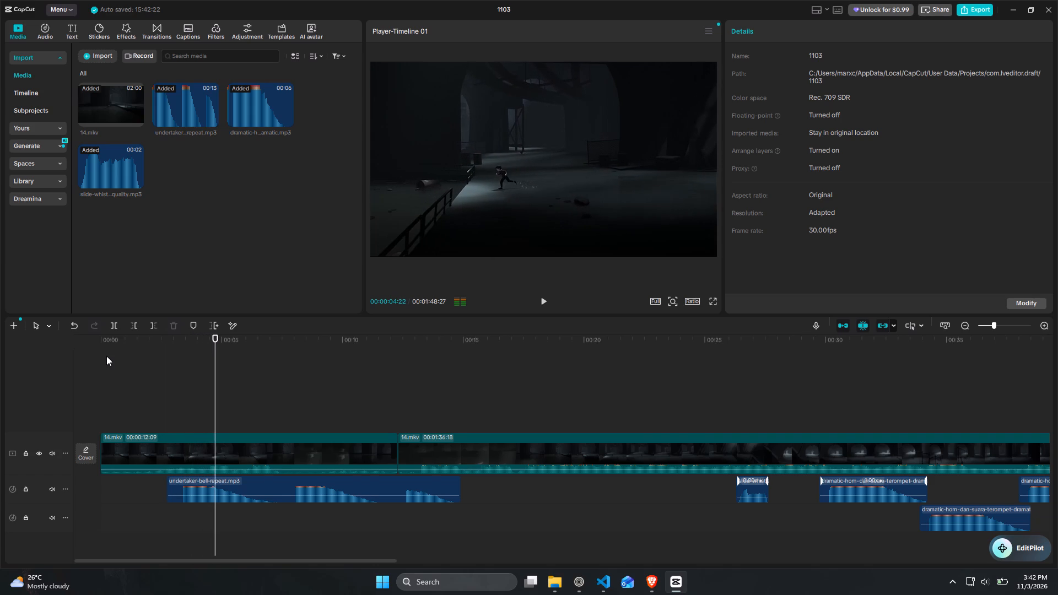
pyautogui.moveTo(109, 348); pyautogui.dragTo(121, 344)
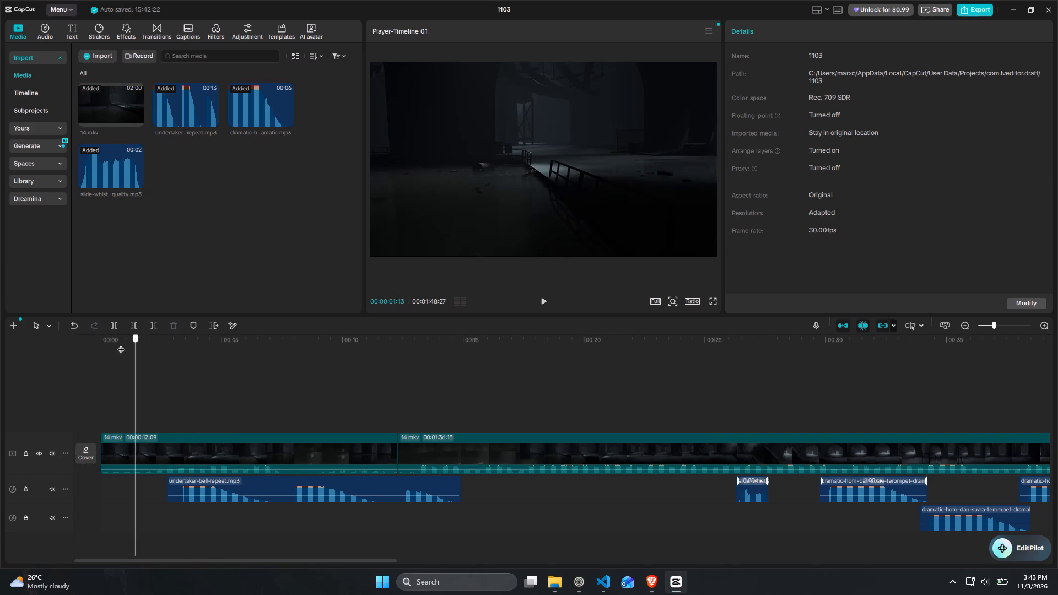
pyautogui.moveTo(121, 344); pyautogui.dragTo(127, 343)
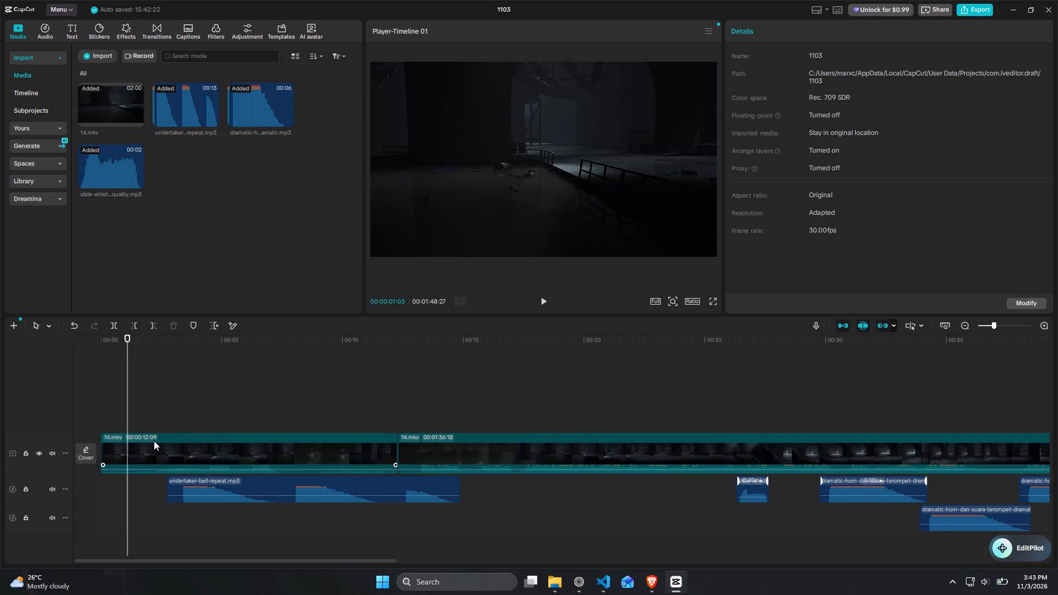
pyautogui.click(154, 441)
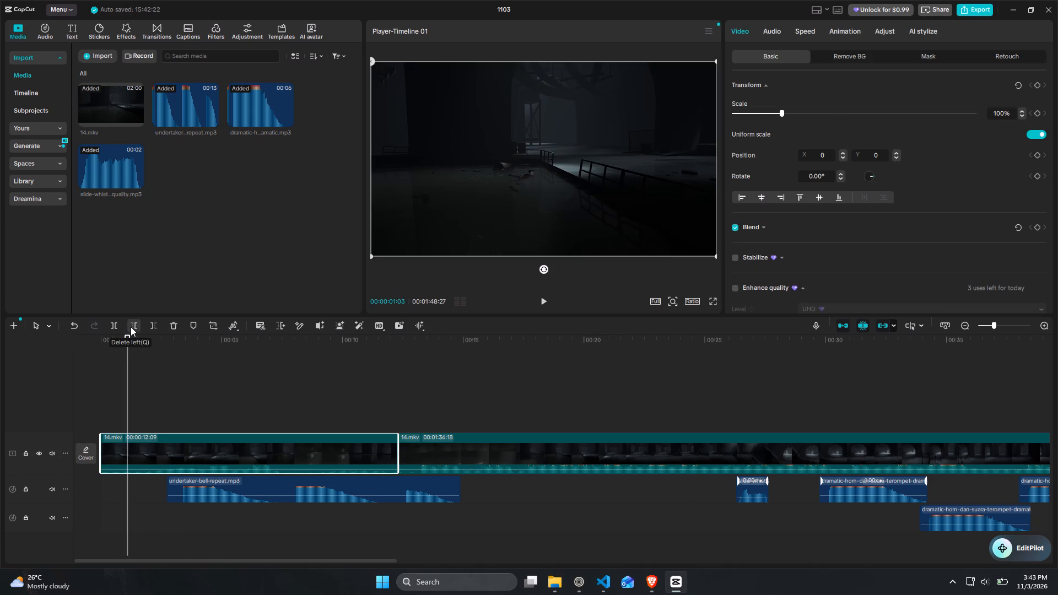
pyautogui.click(131, 327)
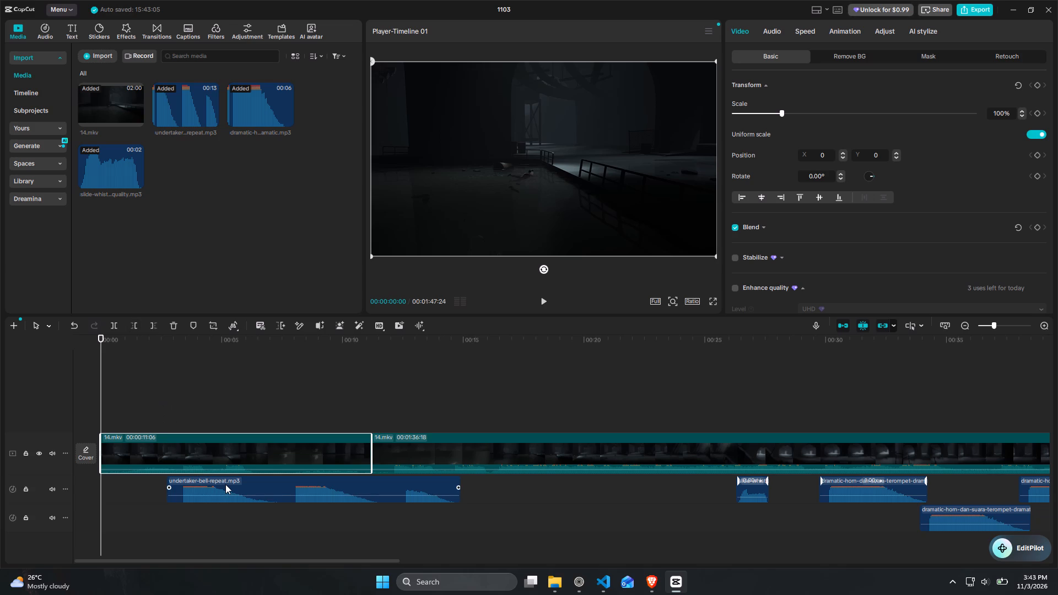
# Move the undertaker bell clip earlier to start about 1.4 seconds into the video, and play back the opening to check its timing.
pyautogui.moveTo(225, 484); pyautogui.dragTo(193, 480)
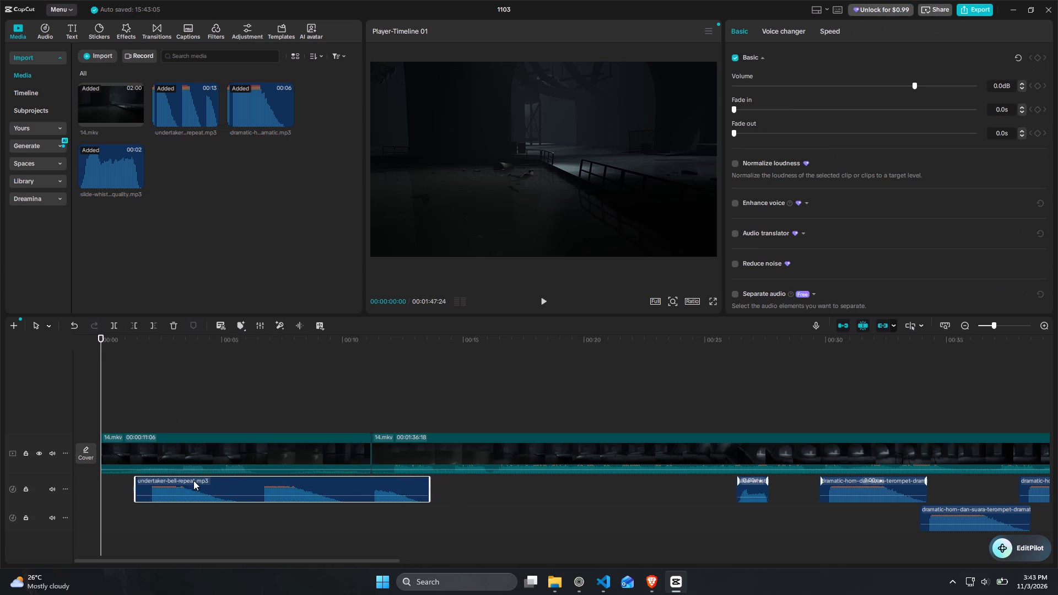
pyautogui.press('space')
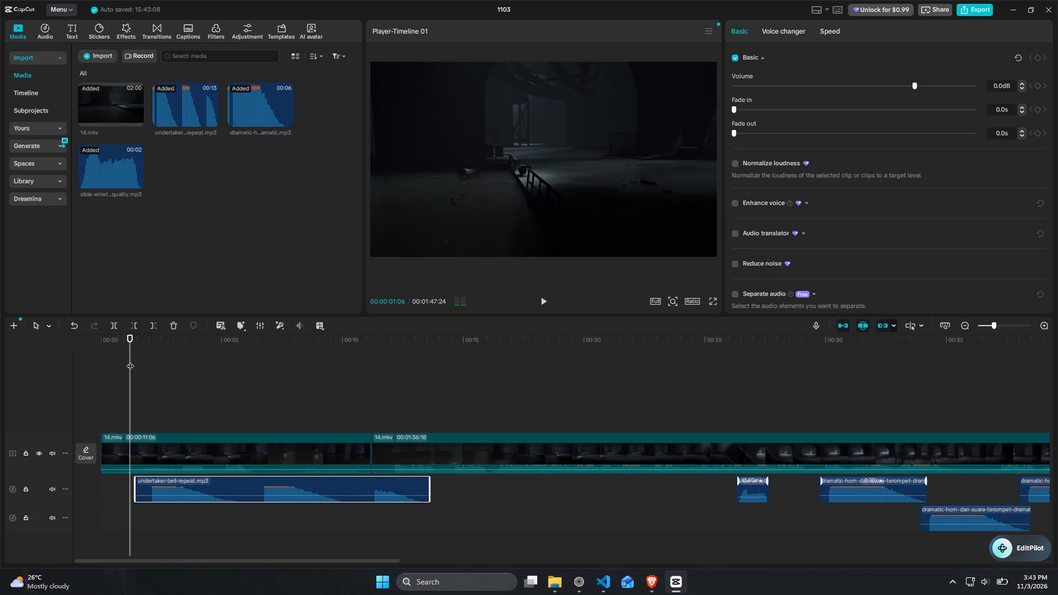
pyautogui.press('space')
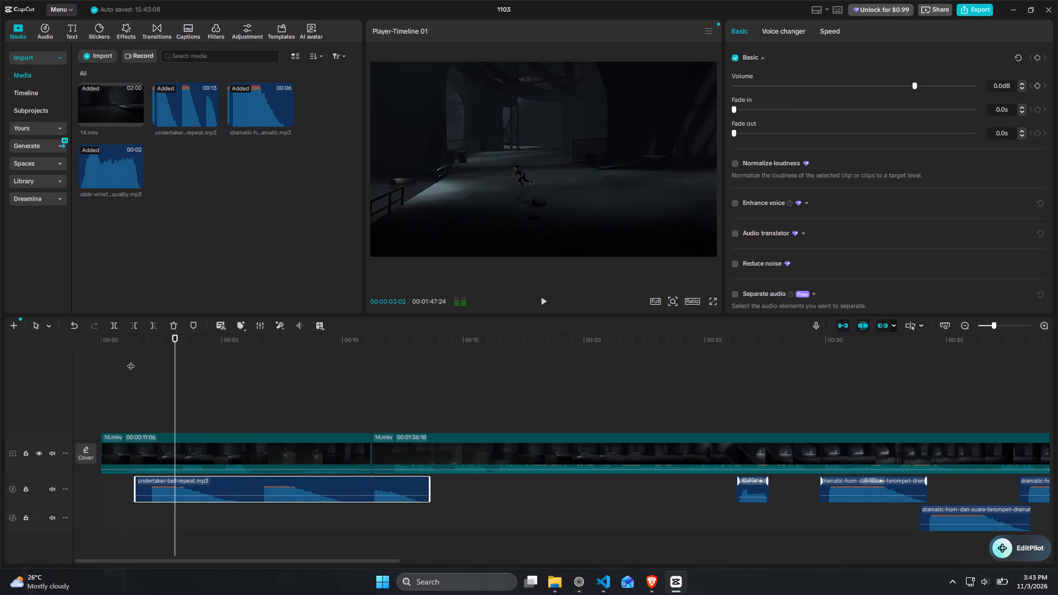
pyautogui.press('space')
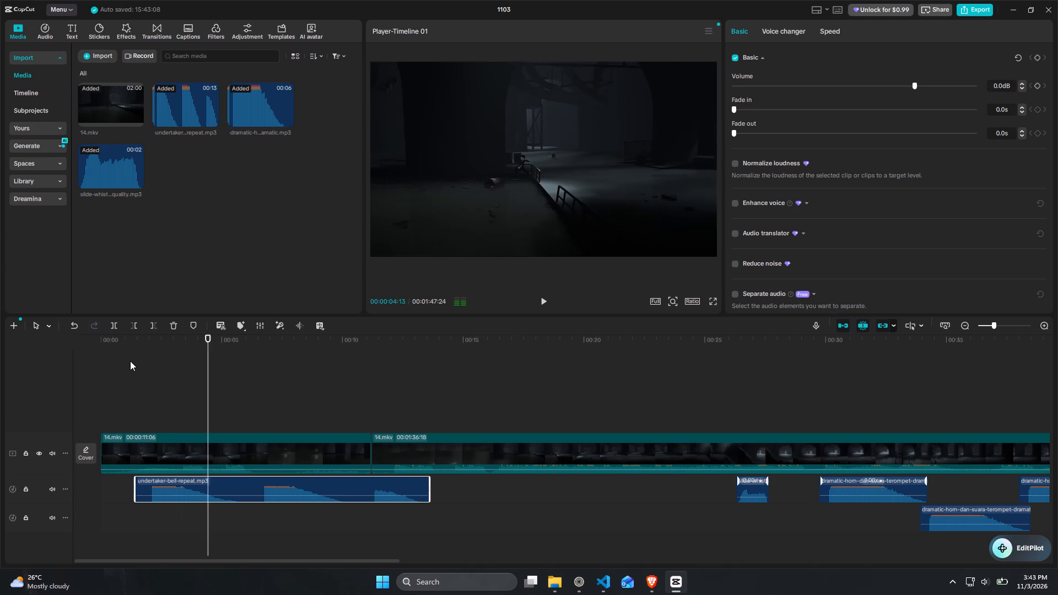
pyautogui.press('space')
pyautogui.scroll(1, 130, 361)
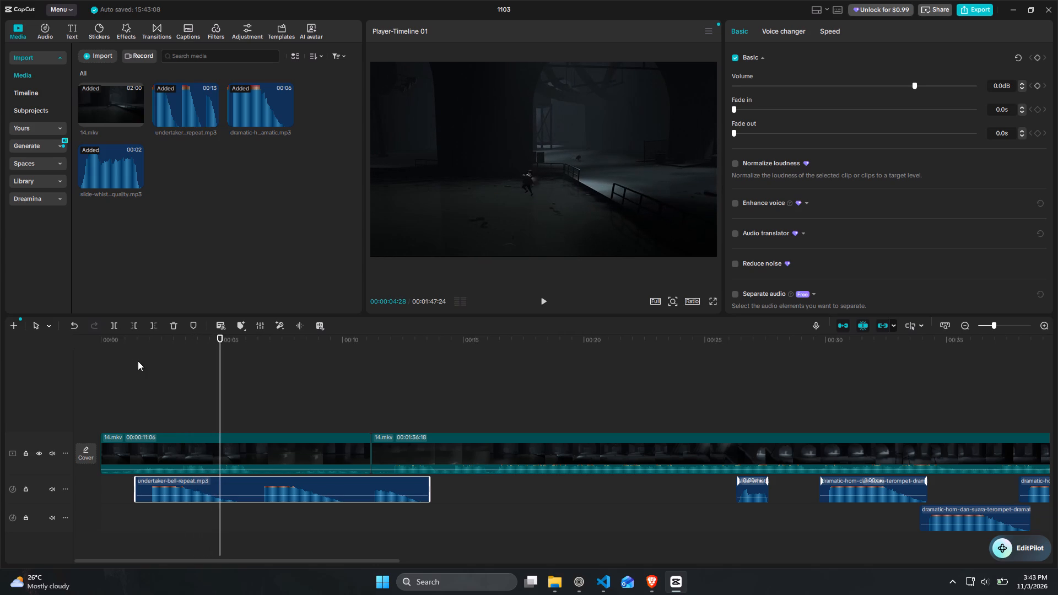